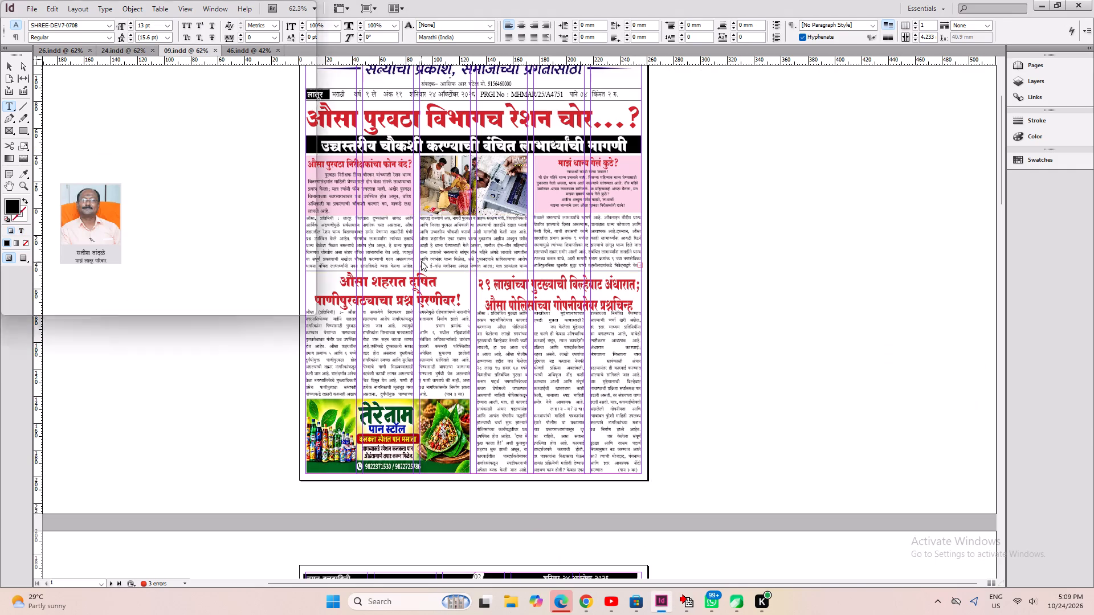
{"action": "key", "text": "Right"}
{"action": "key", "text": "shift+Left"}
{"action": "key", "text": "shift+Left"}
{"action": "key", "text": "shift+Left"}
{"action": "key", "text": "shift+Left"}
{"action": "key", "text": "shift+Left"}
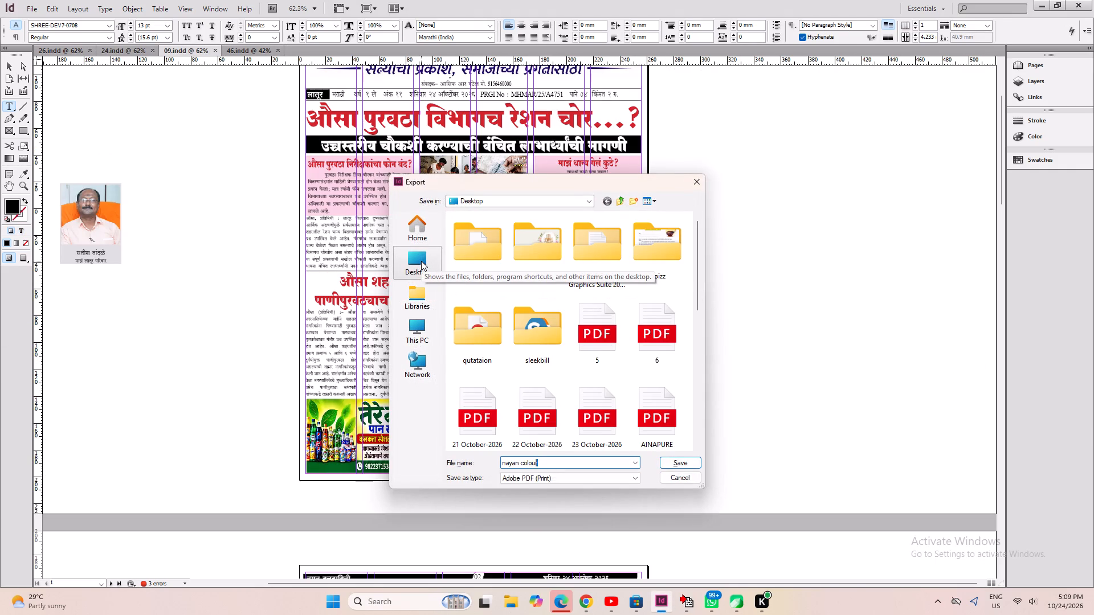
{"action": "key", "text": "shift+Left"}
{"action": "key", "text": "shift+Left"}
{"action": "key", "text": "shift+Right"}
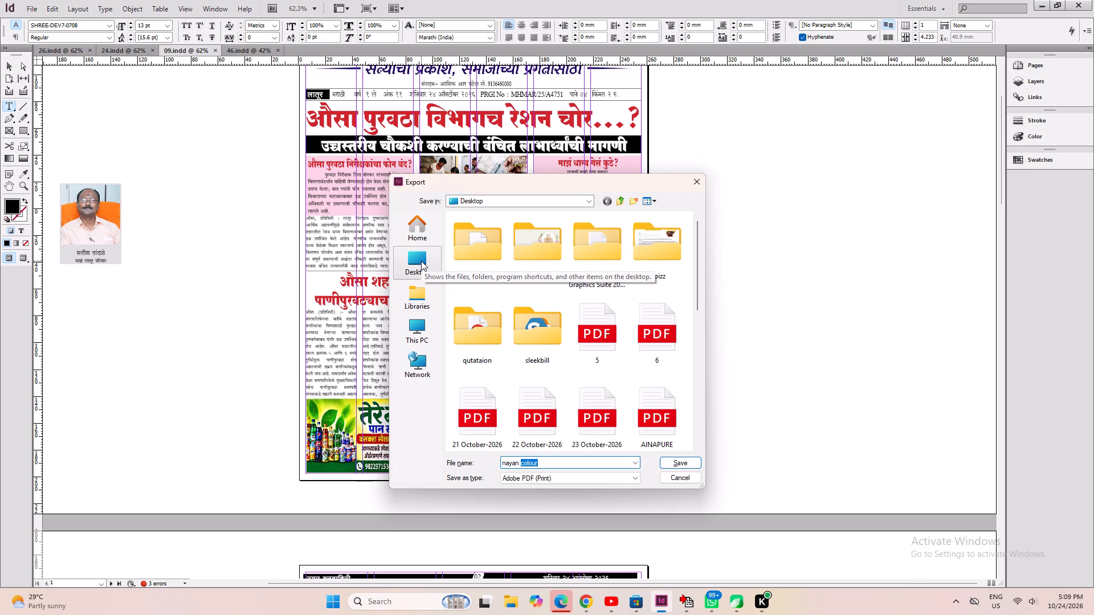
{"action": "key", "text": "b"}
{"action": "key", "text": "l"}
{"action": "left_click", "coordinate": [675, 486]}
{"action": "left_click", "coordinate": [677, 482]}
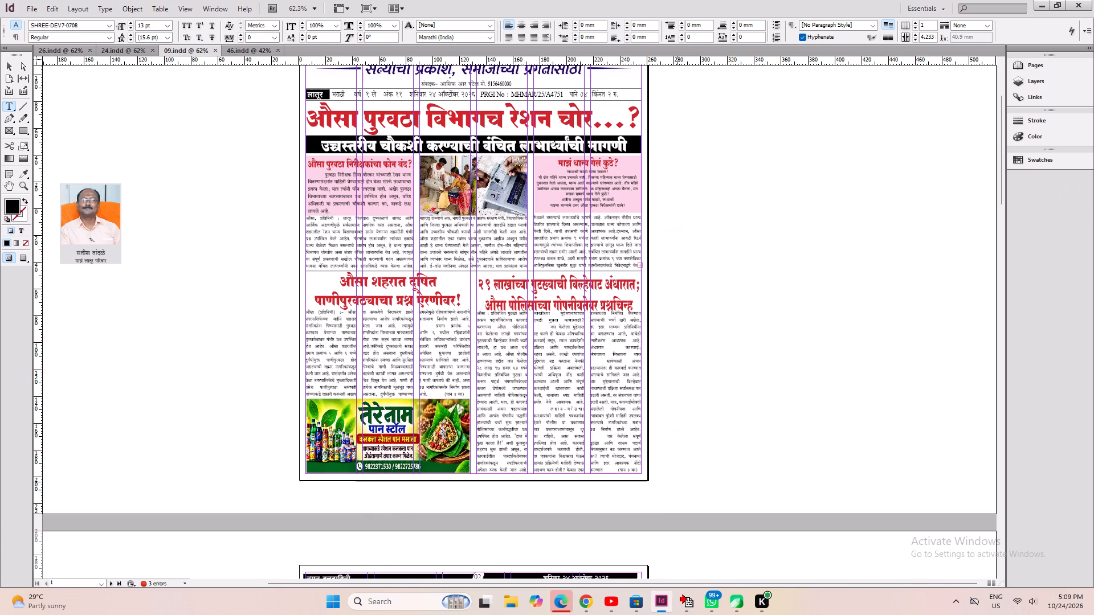
Print the page range 1-4 of the 09.indd newspaper with Microsoft Print to PDF, without fixing text, fonts or links.
{"action": "key", "text": "ctrl+p"}
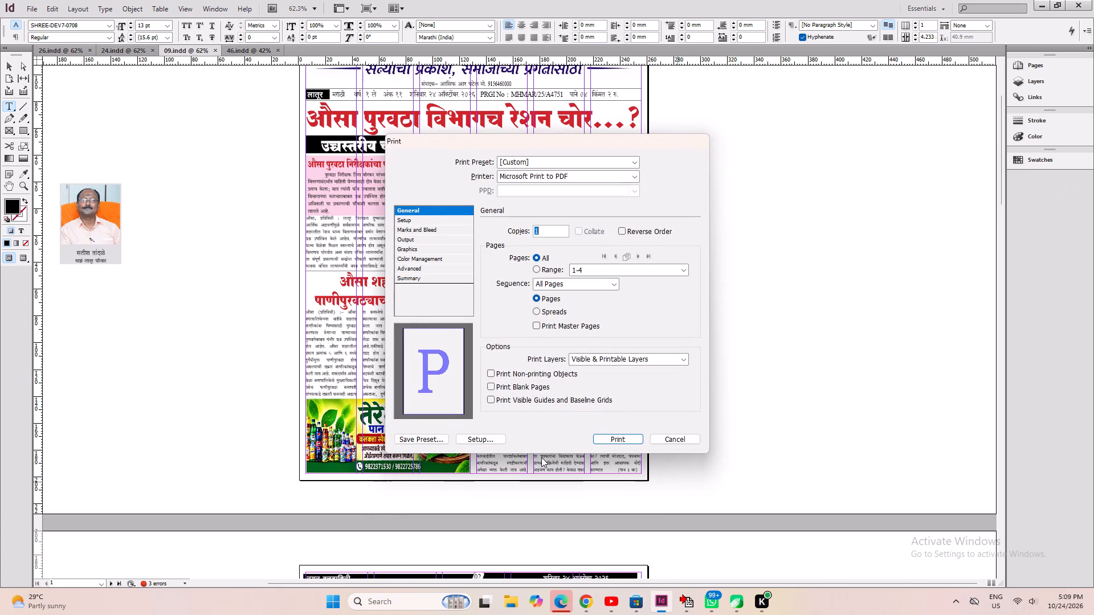
{"action": "left_click", "coordinate": [556, 272]}
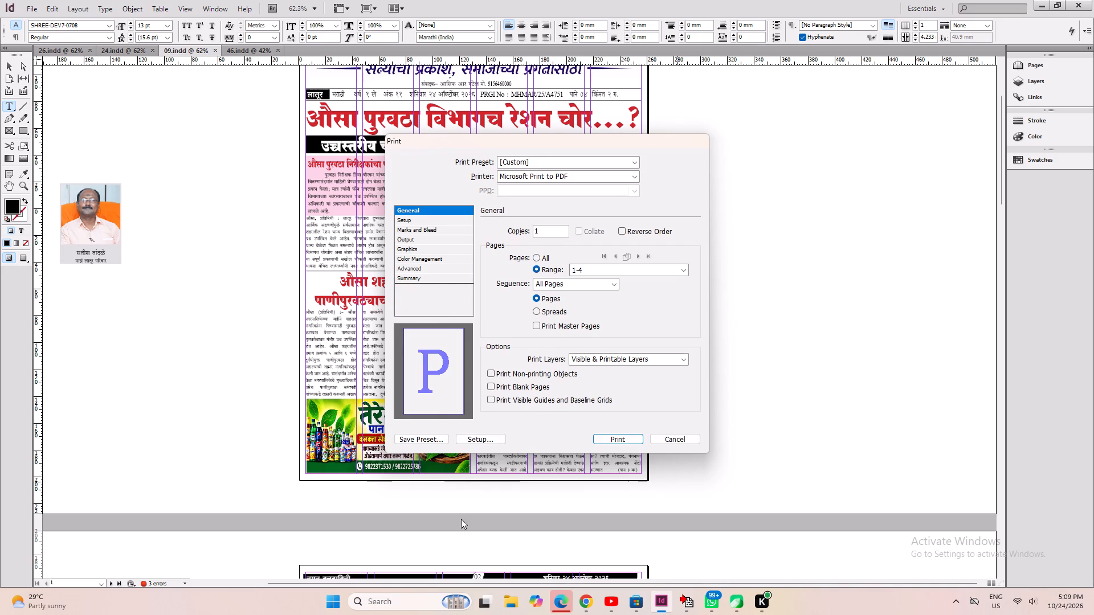
{"action": "left_click", "coordinate": [613, 436]}
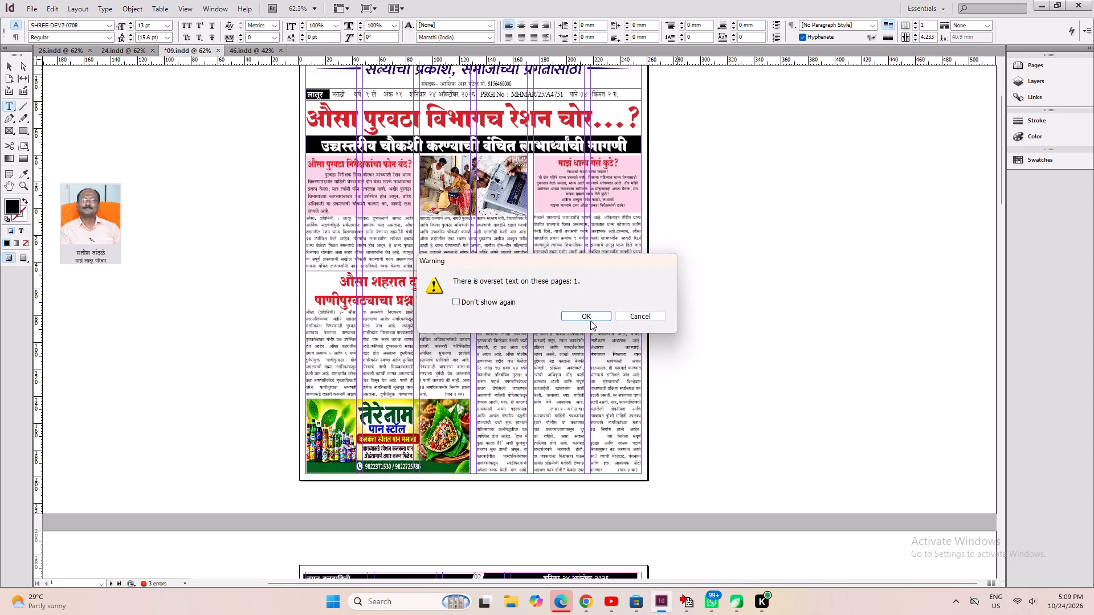
{"action": "left_click", "coordinate": [590, 321]}
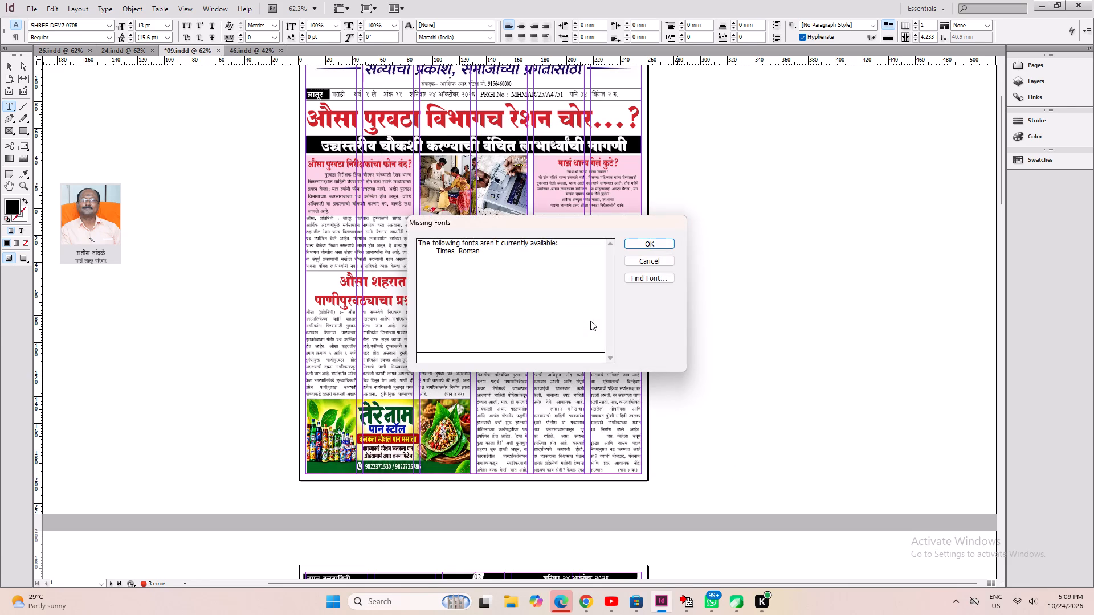
{"action": "left_click", "coordinate": [624, 241]}
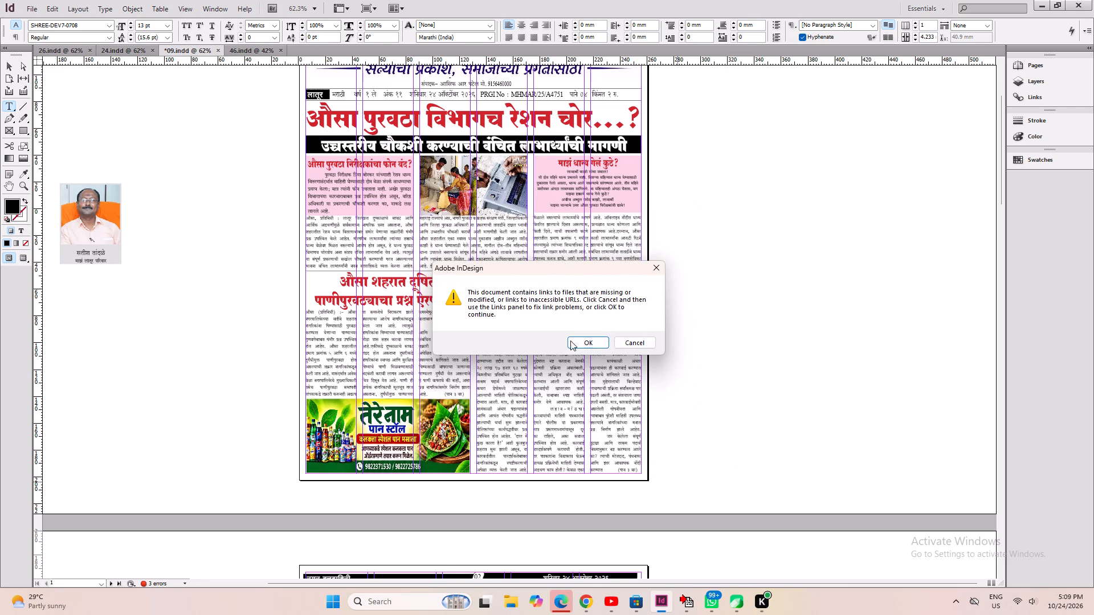
{"action": "left_click", "coordinate": [582, 347]}
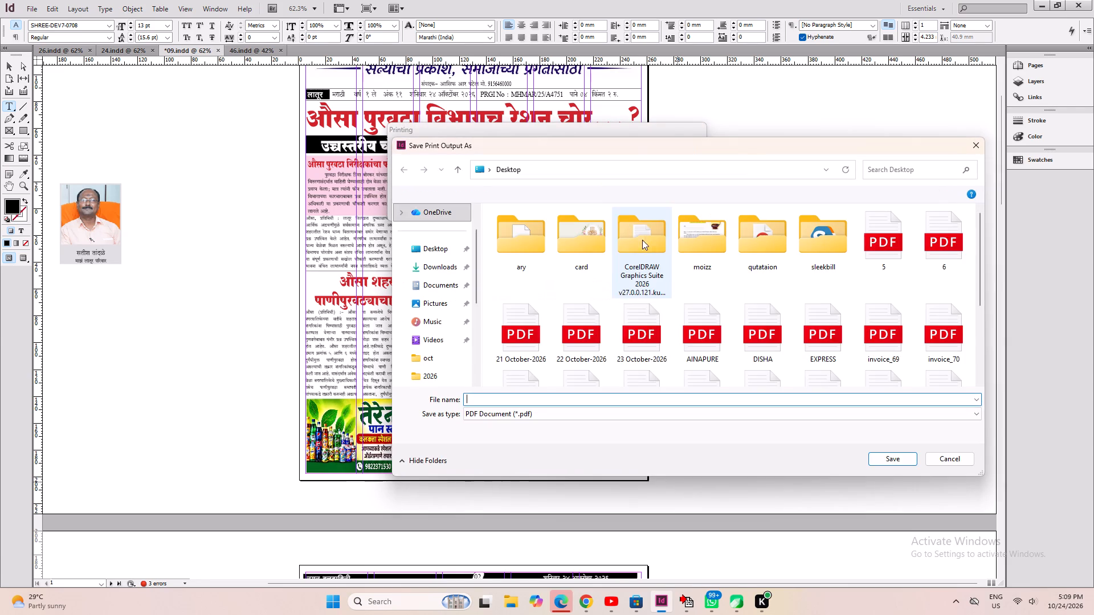
Enter a file name beginning with "nay" for the printed PDF in the Desktop folder.
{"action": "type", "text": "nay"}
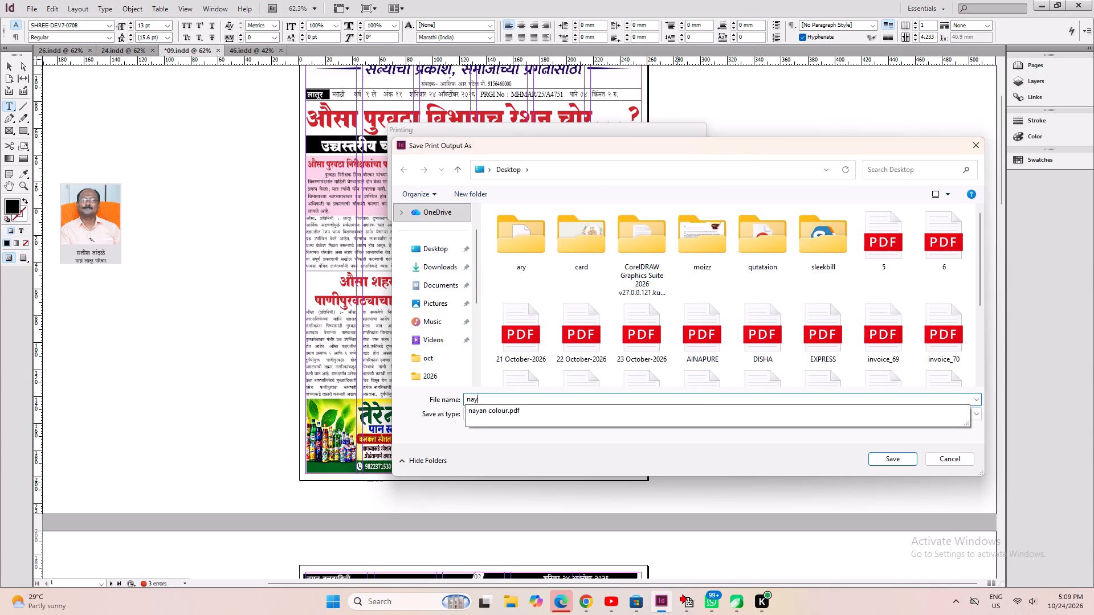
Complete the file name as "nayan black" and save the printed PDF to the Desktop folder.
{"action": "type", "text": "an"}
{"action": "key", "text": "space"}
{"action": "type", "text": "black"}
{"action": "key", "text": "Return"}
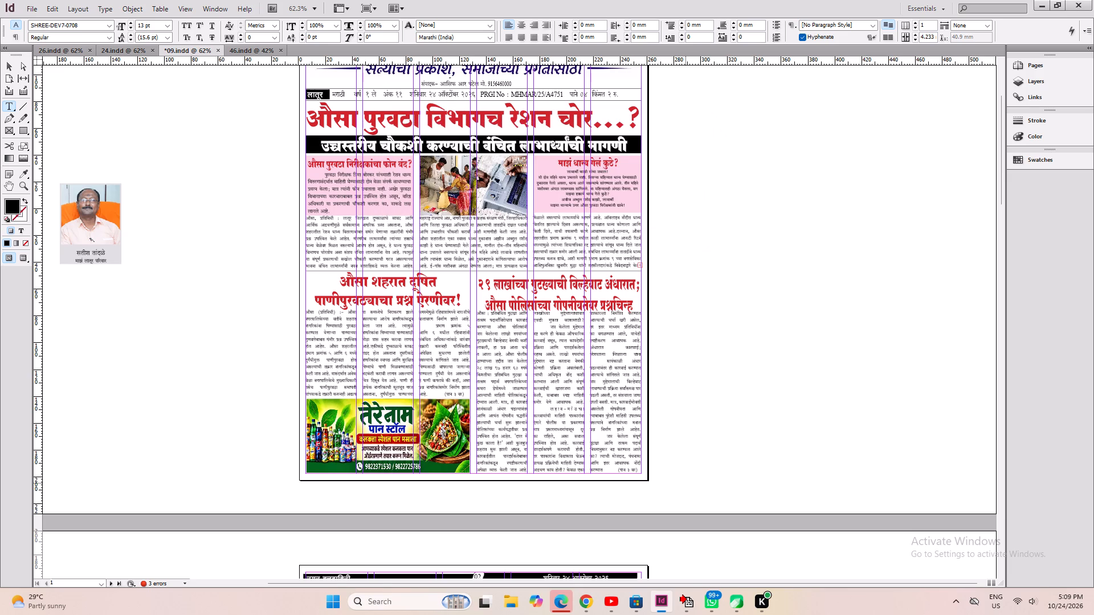
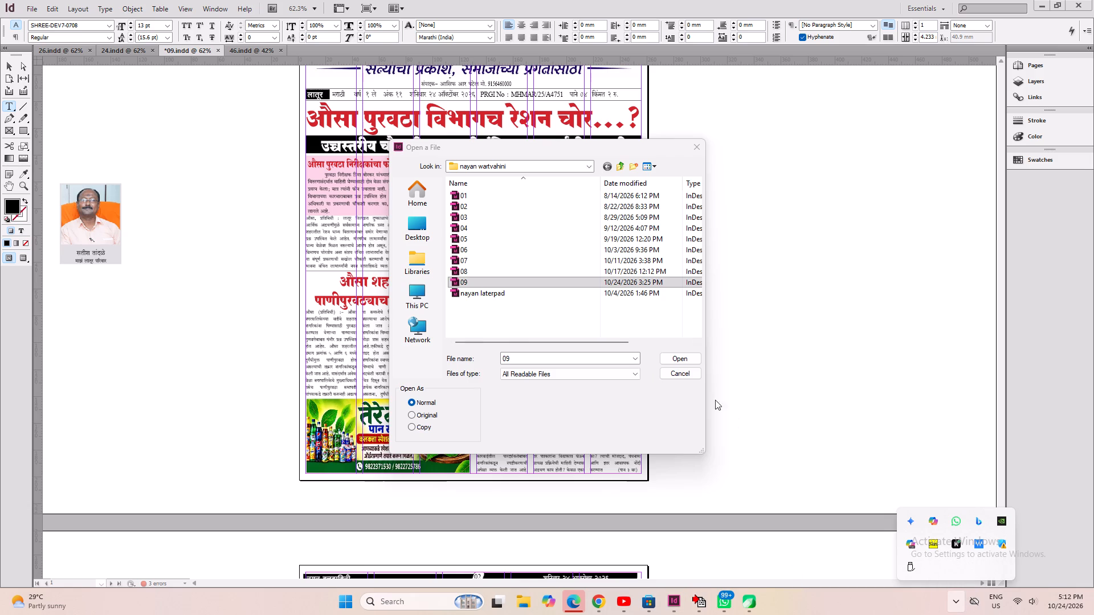
Browse to the paper job folder and open its JANPARMPARA subfolder in the file-opening dialog.
{"action": "left_click", "coordinate": [536, 158]}
{"action": "left_click", "coordinate": [527, 169]}
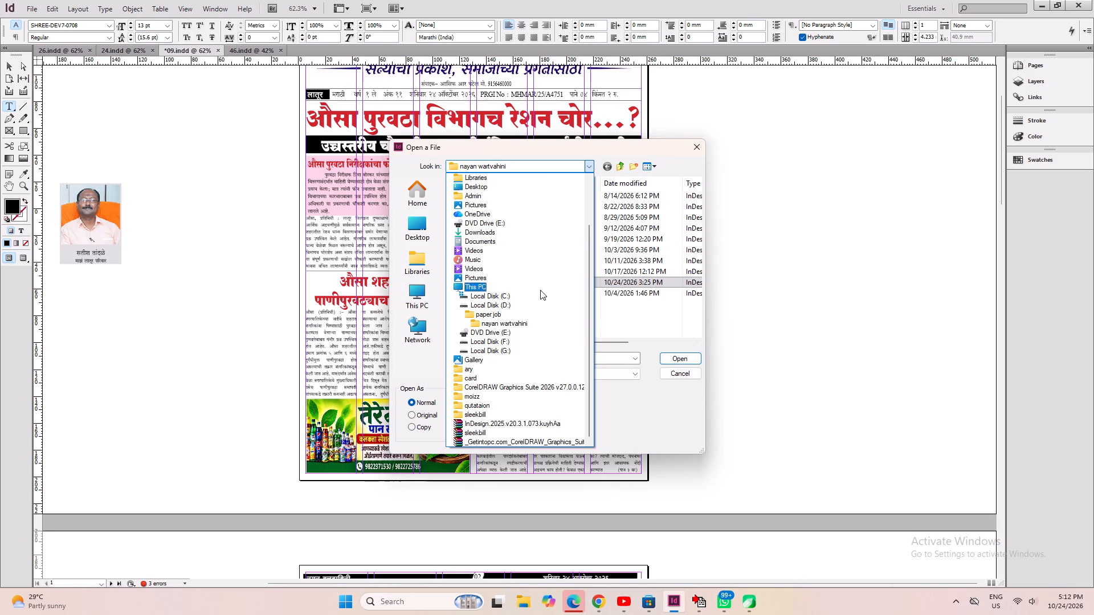
{"action": "left_click", "coordinate": [536, 317]}
{"action": "left_click", "coordinate": [536, 317]}
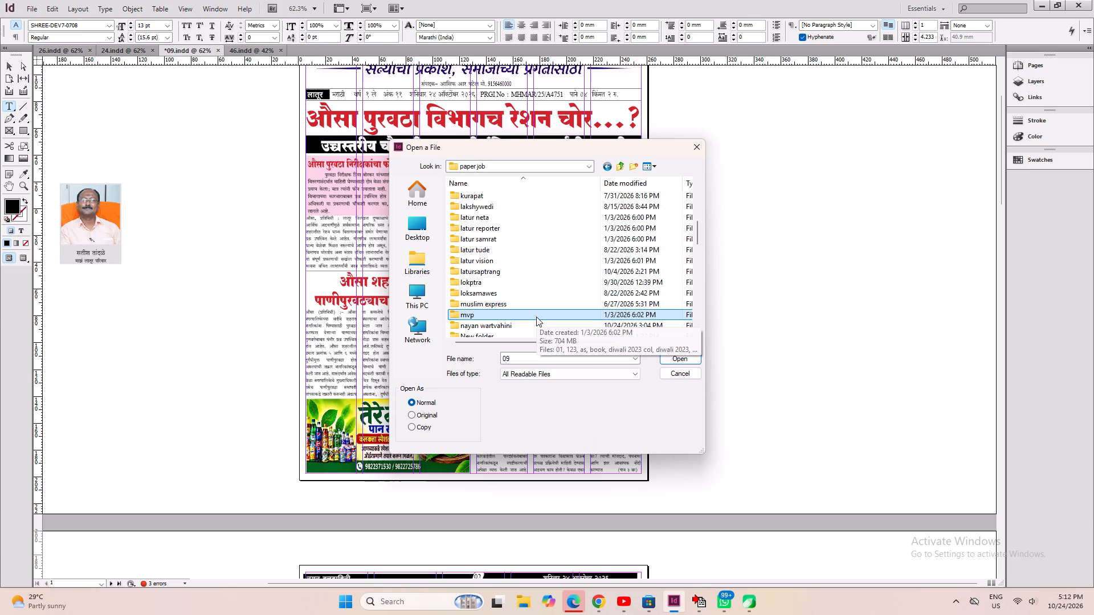
{"action": "type", "text": "la"}
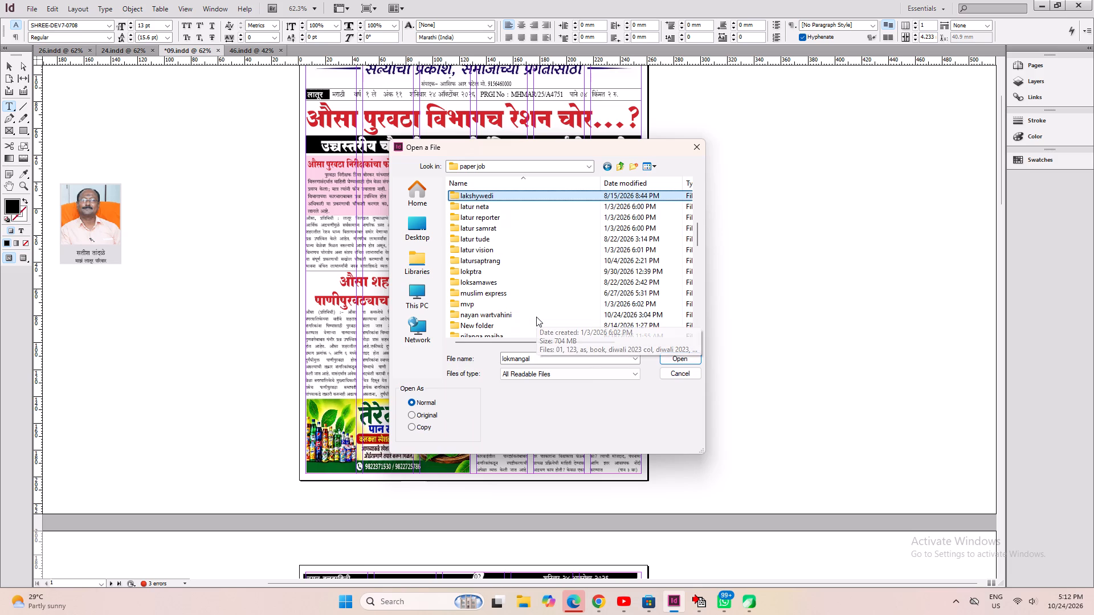
{"action": "key", "text": "Down"}
{"action": "key", "text": "Down"}
{"action": "key", "text": "Down"}
{"action": "key", "text": "Down"}
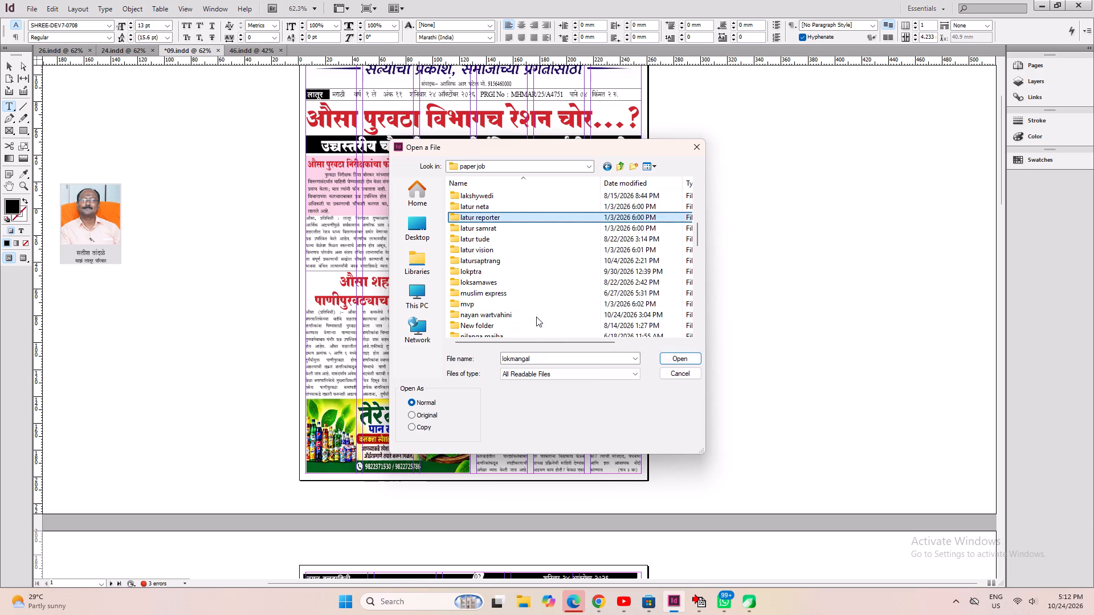
{"action": "key", "text": "Down"}
{"action": "key", "text": "Down"}
{"action": "key", "text": "Down"}
{"action": "key", "text": "Up"}
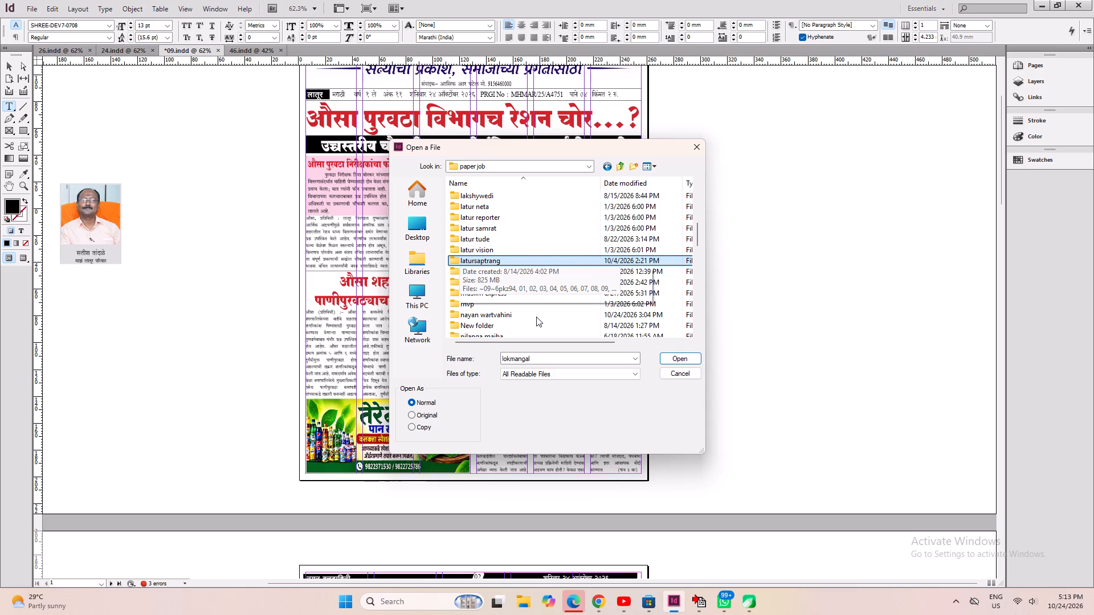
{"action": "type", "text": "jan"}
{"action": "key", "text": "Down"}
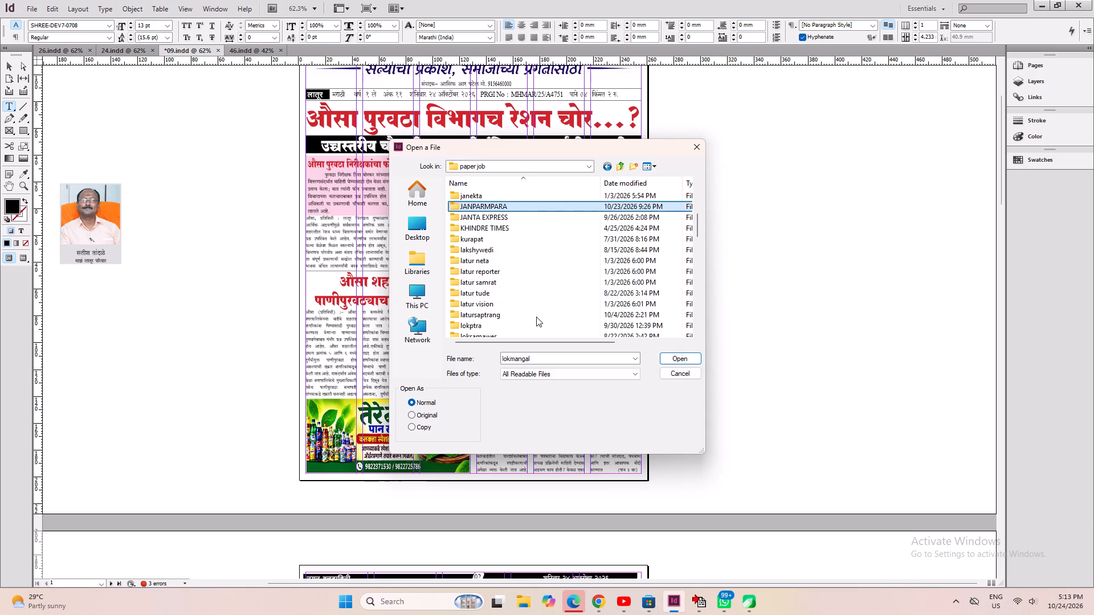
{"action": "key", "text": "Return"}
Go into the oct folder inside JANPARMPARA.
{"action": "key", "text": "Down"}
{"action": "key", "text": "Down"}
{"action": "key", "text": "Down"}
{"action": "key", "text": "Down"}
{"action": "key", "text": "Down"}
{"action": "key", "text": "Down"}
{"action": "key", "text": "Down"}
{"action": "key", "text": "Down"}
{"action": "key", "text": "Down"}
{"action": "key", "text": "Down"}
{"action": "key", "text": "Down"}
{"action": "key", "text": "Down"}
{"action": "key", "text": "Down"}
{"action": "key", "text": "Down"}
{"action": "key", "text": "Down"}
{"action": "key", "text": "Down"}
{"action": "key", "text": "Down"}
{"action": "key", "text": "Down"}
{"action": "key", "text": "Down"}
{"action": "key", "text": "Down"}
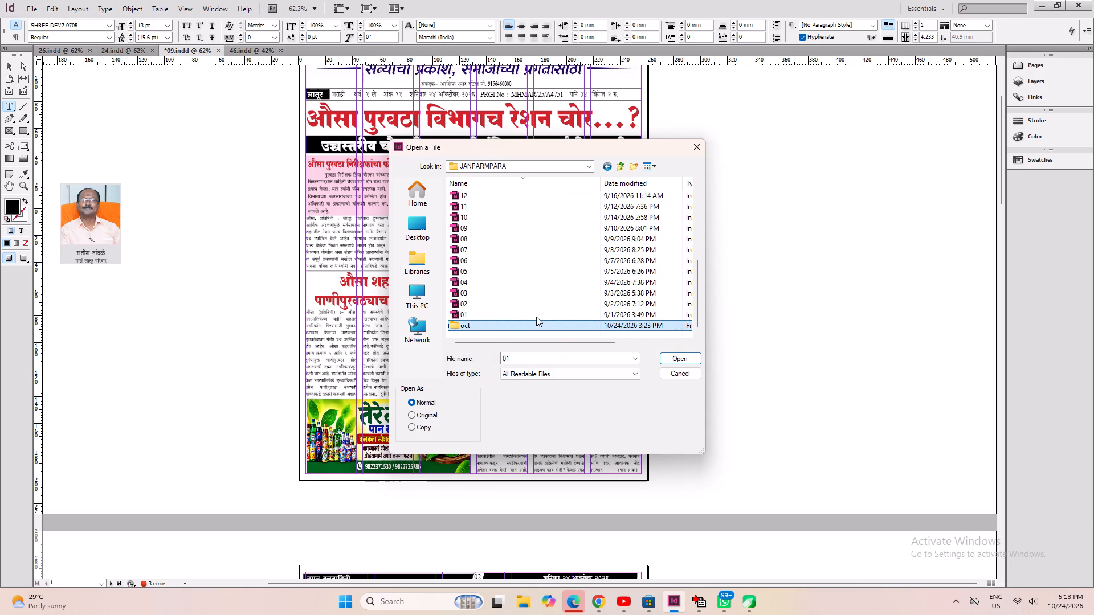
{"action": "key", "text": "Return"}
Open the newspaper document 46 from the oct folder.
{"action": "key", "text": "Down"}
{"action": "key", "text": "Down"}
{"action": "key", "text": "Down"}
{"action": "key", "text": "Down"}
{"action": "key", "text": "Down"}
{"action": "key", "text": "Down"}
{"action": "key", "text": "Down"}
{"action": "key", "text": "Down"}
{"action": "key", "text": "Down"}
{"action": "key", "text": "Down"}
{"action": "key", "text": "Down"}
{"action": "key", "text": "Down"}
{"action": "key", "text": "Down"}
{"action": "key", "text": "Down"}
{"action": "key", "text": "Down"}
{"action": "key", "text": "Down"}
{"action": "key", "text": "Down"}
{"action": "key", "text": "Down"}
{"action": "key", "text": "Down"}
{"action": "key", "text": "Down"}
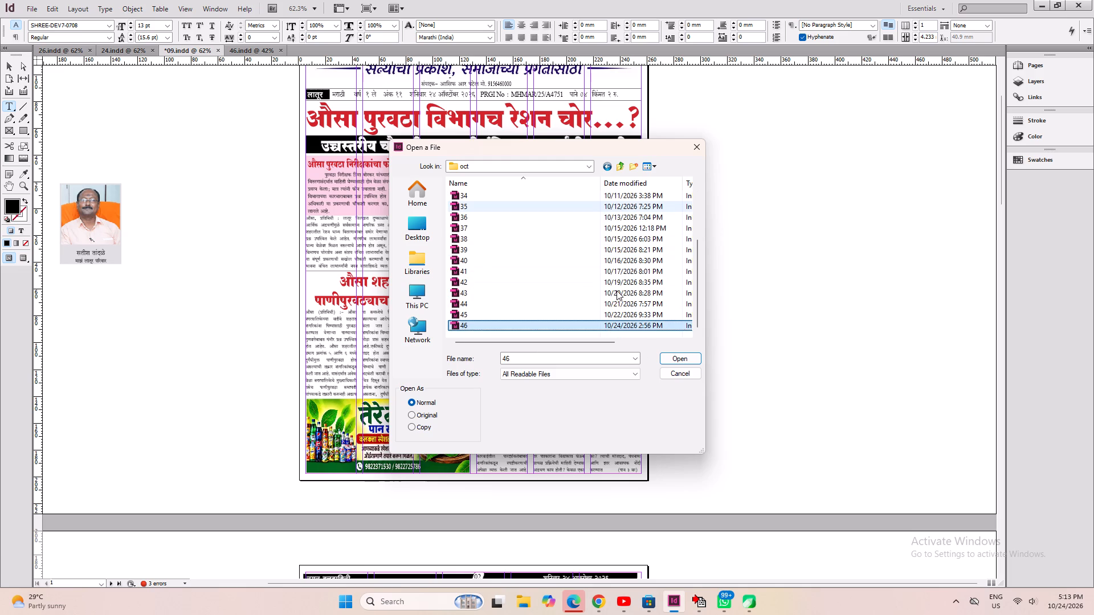
{"action": "key", "text": "Return"}
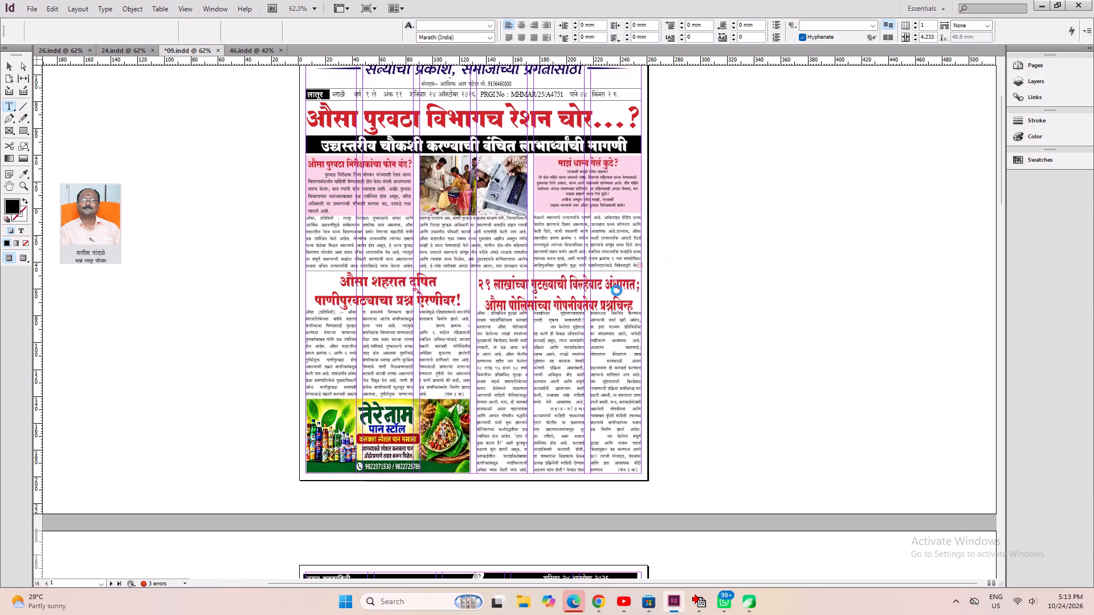
Save the 46.indd newspaper as a new document named 47.
{"action": "key", "text": "ctrl+shift+a"}
{"action": "key", "text": "ctrl+shift+s"}
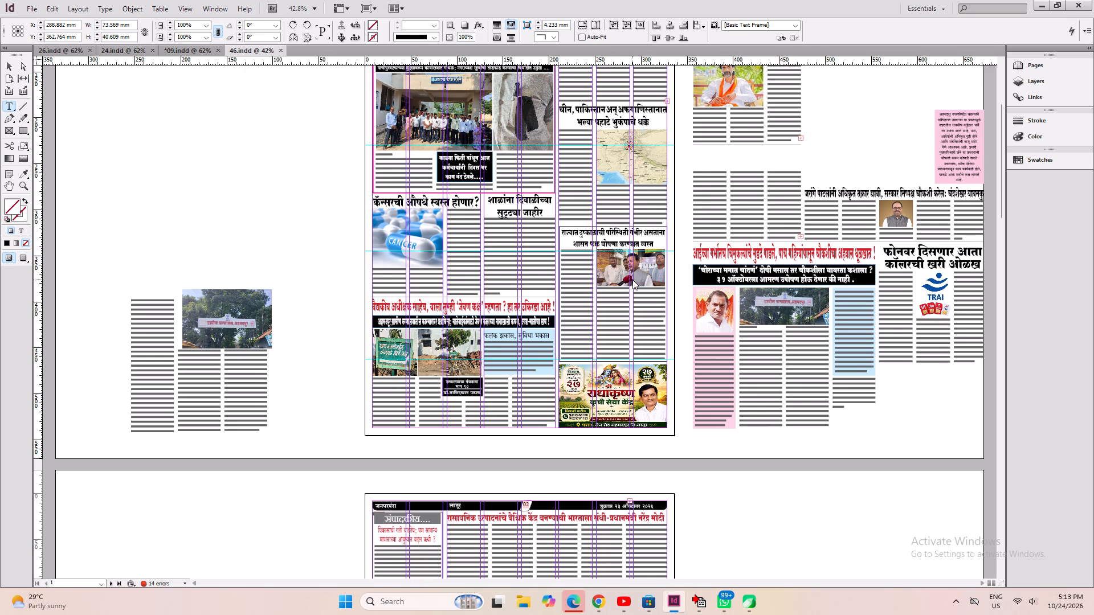
{"action": "type", "text": "47"}
{"action": "key", "text": "Return"}
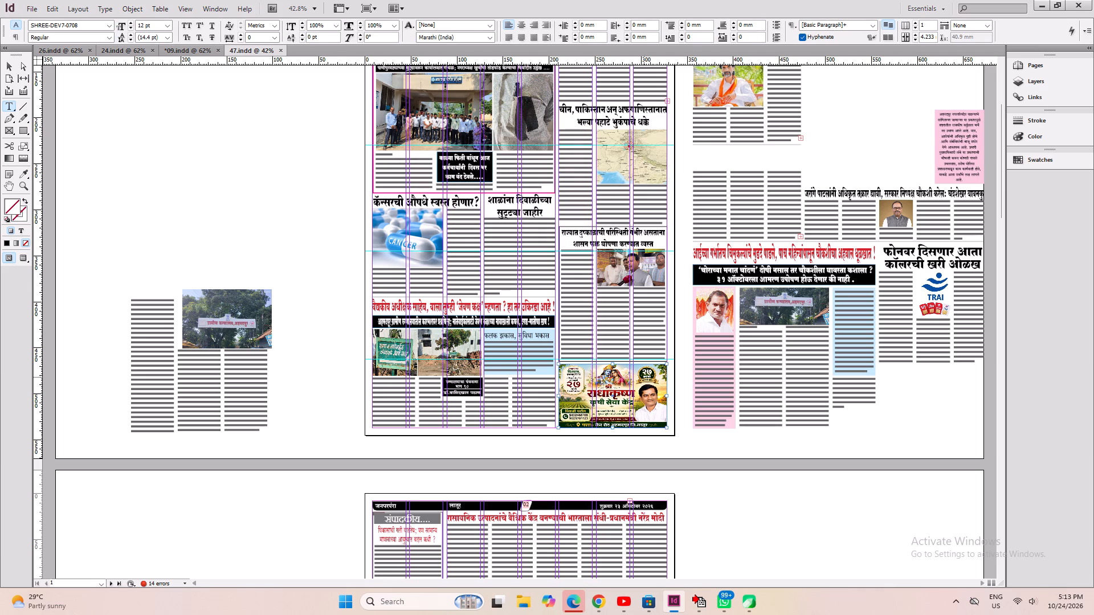
Delete the leftover articles and photos from the pasteboard on both sides of page 1.
{"action": "scroll", "coordinate": [603, 400], "scroll_direction": "up", "scroll_amount": 12}
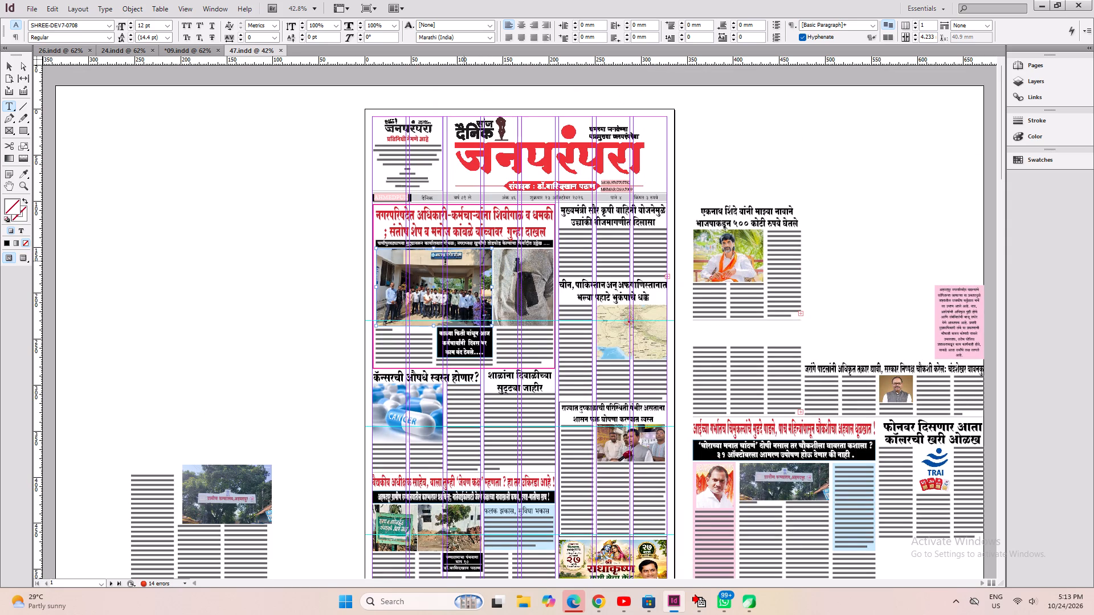
{"action": "left_click", "coordinate": [9, 68]}
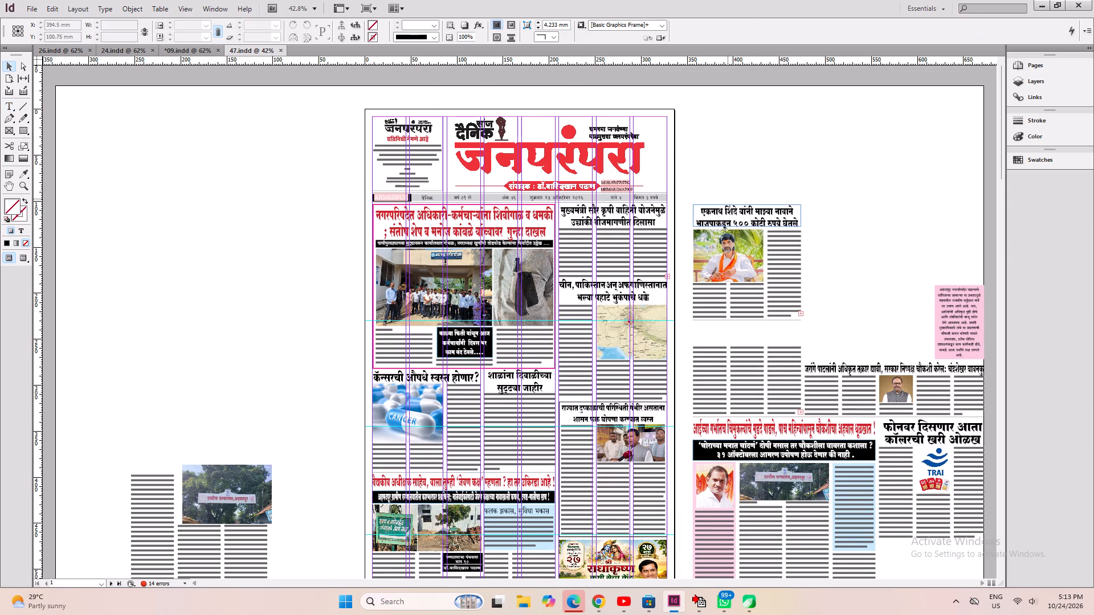
{"action": "left_click_drag", "start_coordinate": [723, 128], "coordinate": [998, 572]}
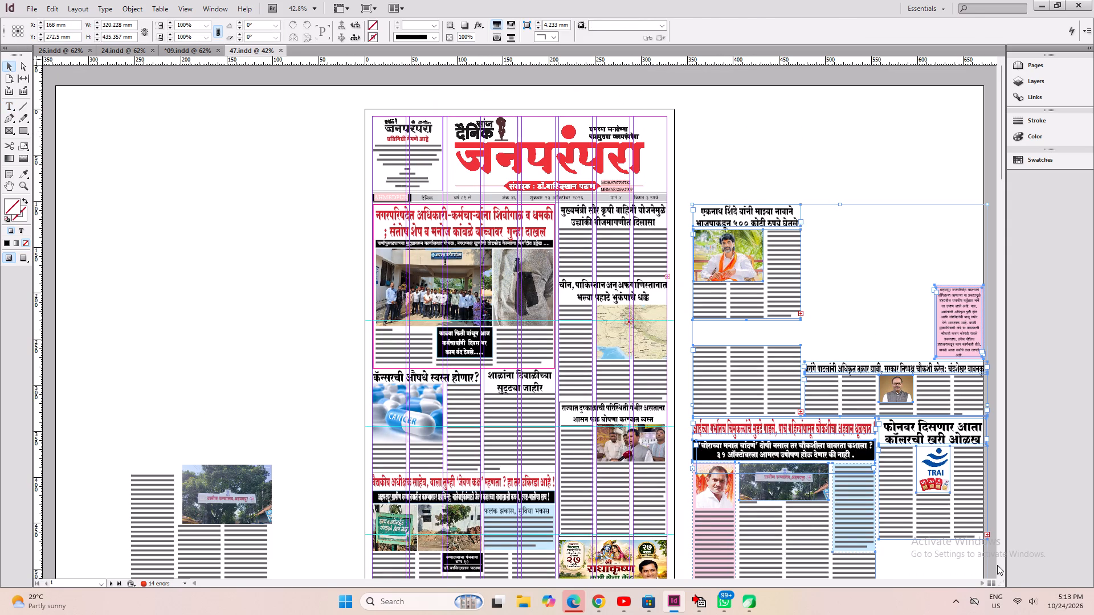
{"action": "key", "text": "Delete"}
{"action": "scroll", "coordinate": [768, 430], "scroll_direction": "down", "scroll_amount": 1}
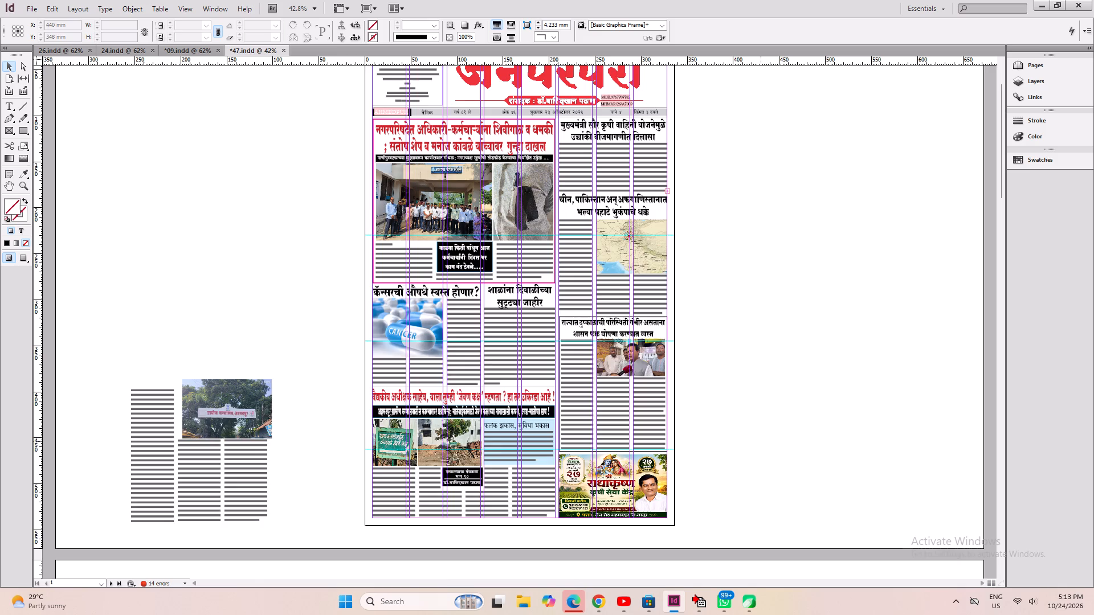
{"action": "scroll", "coordinate": [760, 444], "scroll_direction": "down", "scroll_amount": 2}
{"action": "left_click_drag", "start_coordinate": [253, 208], "coordinate": [114, 487]}
{"action": "key", "text": "Delete"}
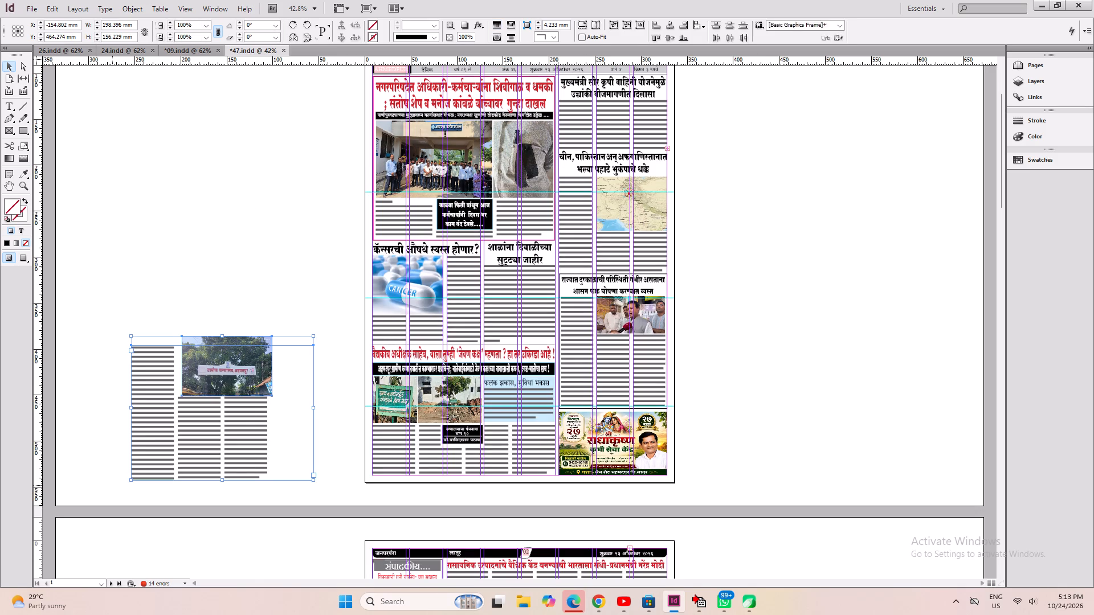
Move page 1's articles and photos onto the pasteboard right of the page, leaving the masthead and the bottom advertisement in place.
{"action": "scroll", "coordinate": [578, 466], "scroll_direction": "down", "scroll_amount": 20}
{"action": "scroll", "coordinate": [578, 466], "scroll_direction": "down", "scroll_amount": 1}
{"action": "scroll", "coordinate": [692, 514], "scroll_direction": "up", "scroll_amount": 3}
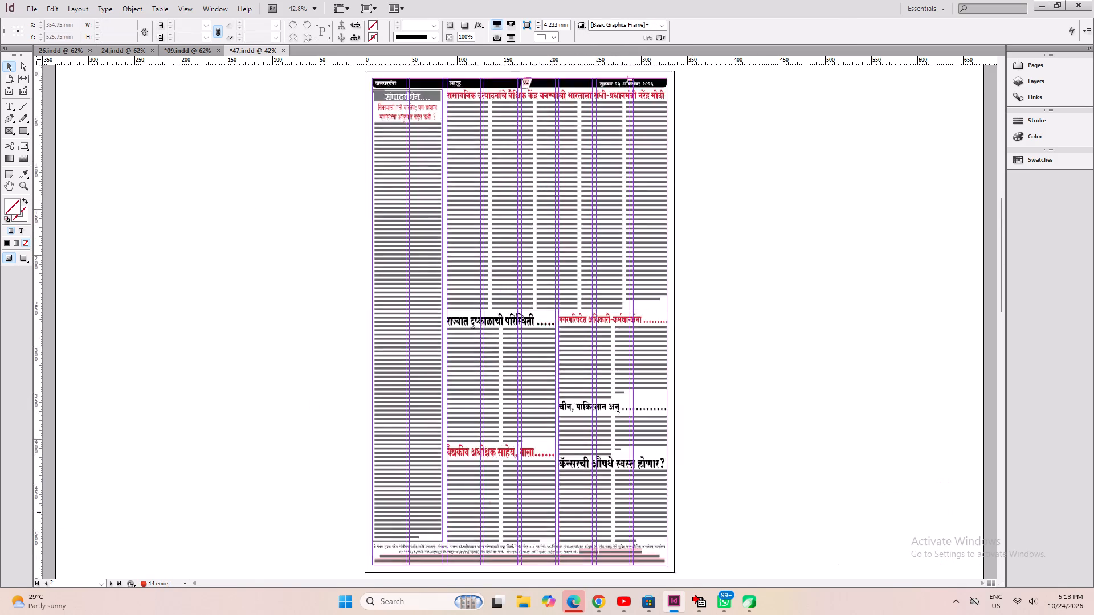
{"action": "scroll", "coordinate": [692, 512], "scroll_direction": "up", "scroll_amount": 14}
{"action": "left_click_drag", "start_coordinate": [307, 177], "coordinate": [487, 283]}
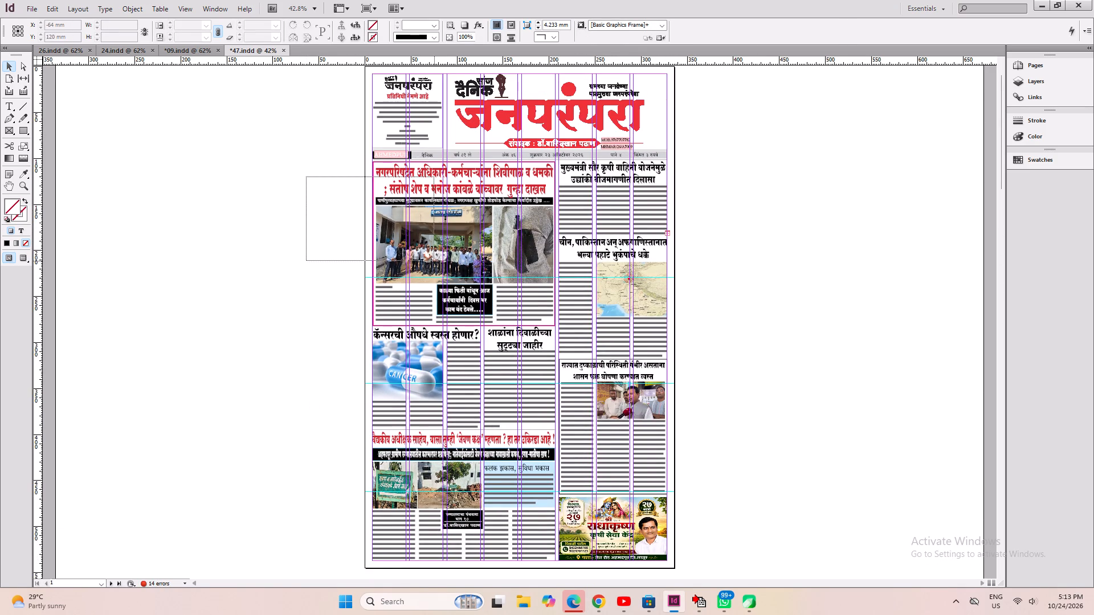
{"action": "left_click_drag", "start_coordinate": [487, 283], "coordinate": [749, 477]}
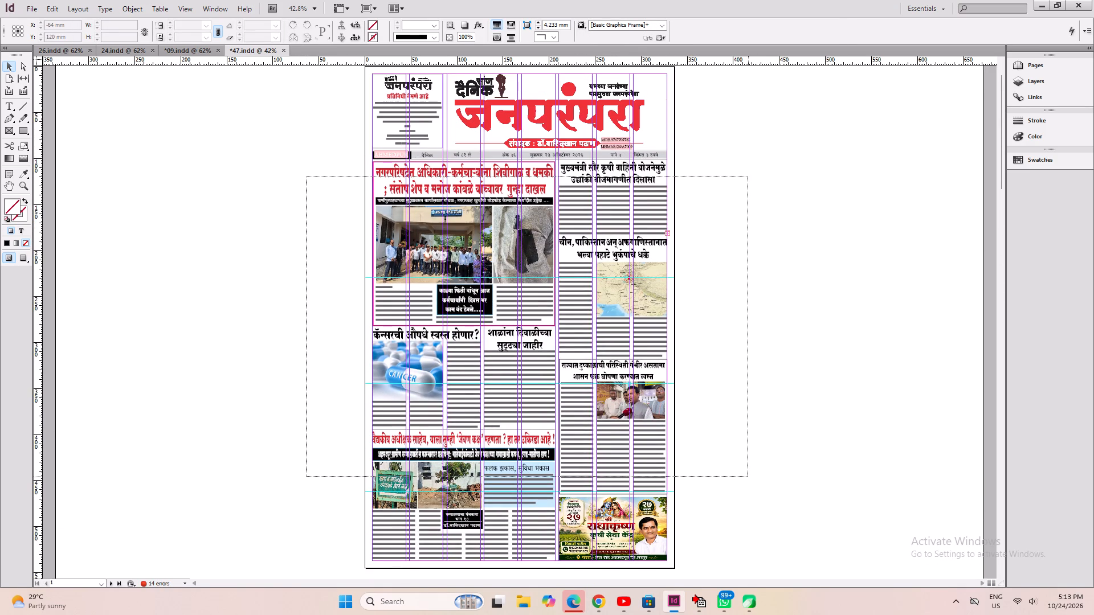
{"action": "left_click_drag", "start_coordinate": [749, 477], "coordinate": [749, 478]}
{"action": "left_click_drag", "start_coordinate": [526, 310], "coordinate": [823, 326]}
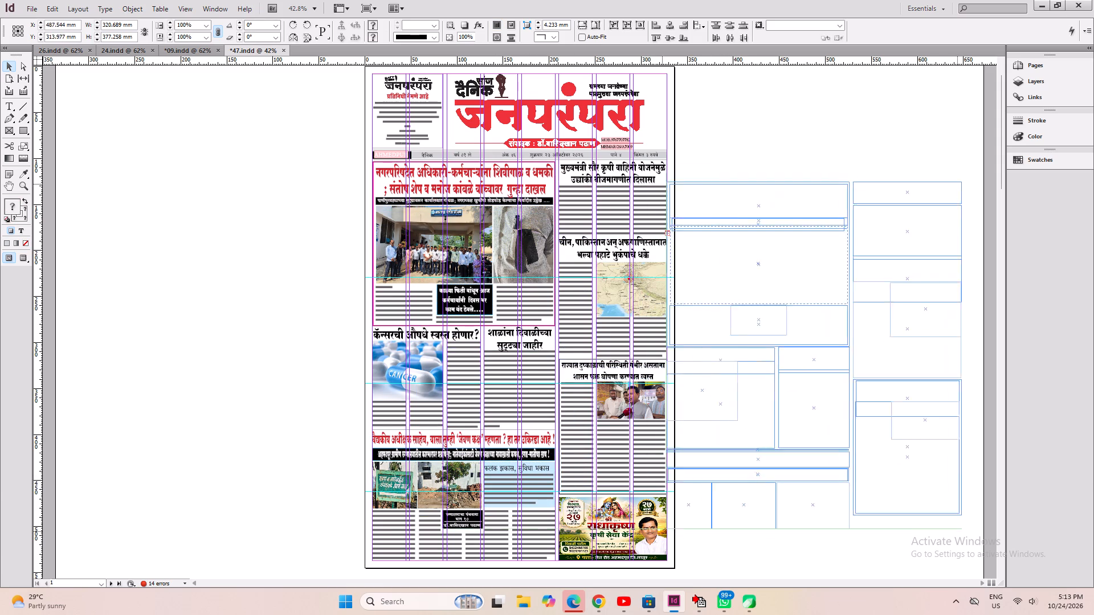
{"action": "left_click_drag", "start_coordinate": [823, 326], "coordinate": [837, 278]}
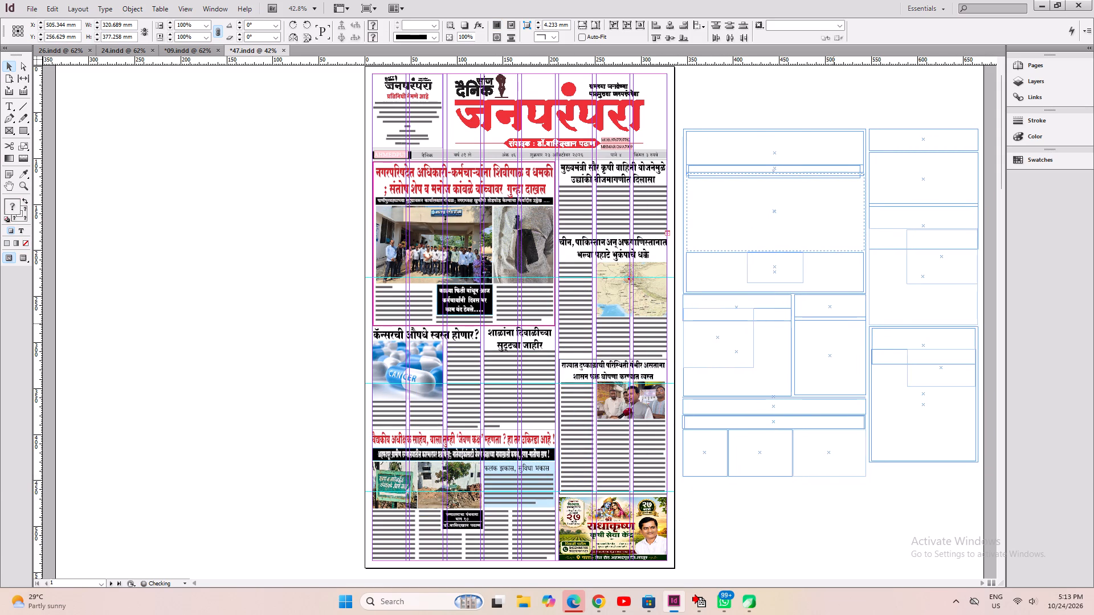
{"action": "left_click", "coordinate": [817, 468]}
{"action": "left_click_drag", "start_coordinate": [512, 549], "coordinate": [842, 547]}
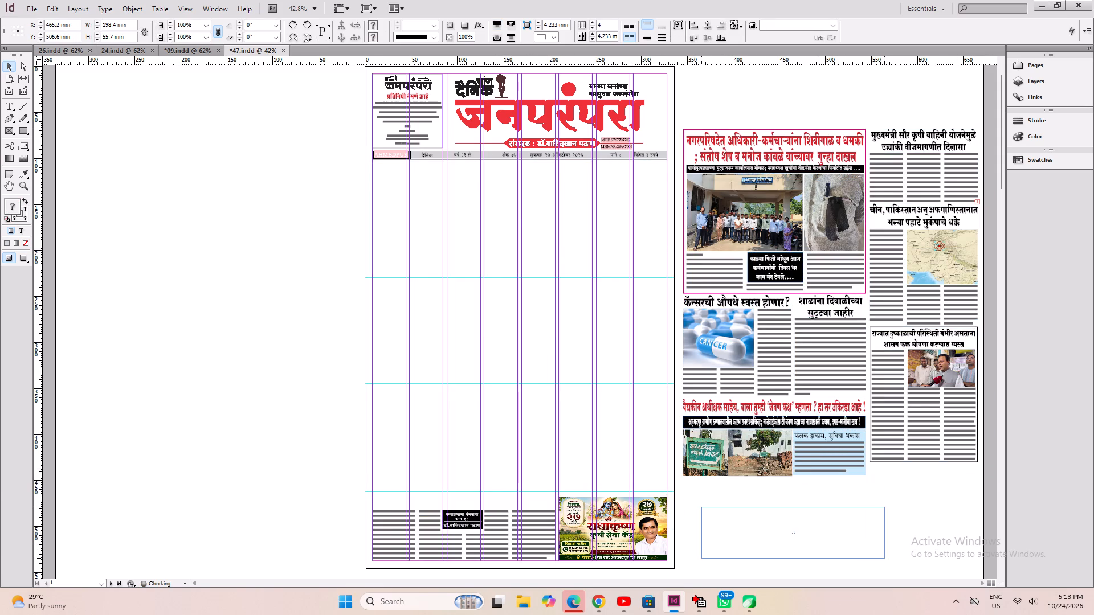
{"action": "left_click_drag", "start_coordinate": [842, 547], "coordinate": [826, 519]}
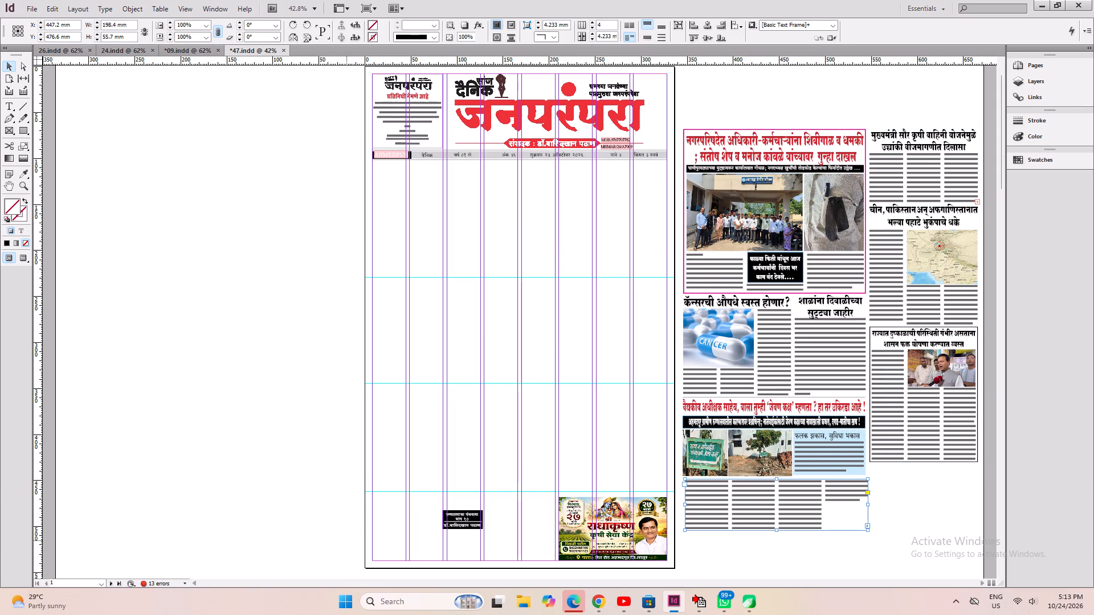
{"action": "left_click_drag", "start_coordinate": [372, 479], "coordinate": [532, 553]}
Move page 2's headlines and articles onto the pasteboard right of the page, leaving the header strip and editorial column in place.
{"action": "scroll", "coordinate": [443, 516], "scroll_direction": "down", "scroll_amount": 2}
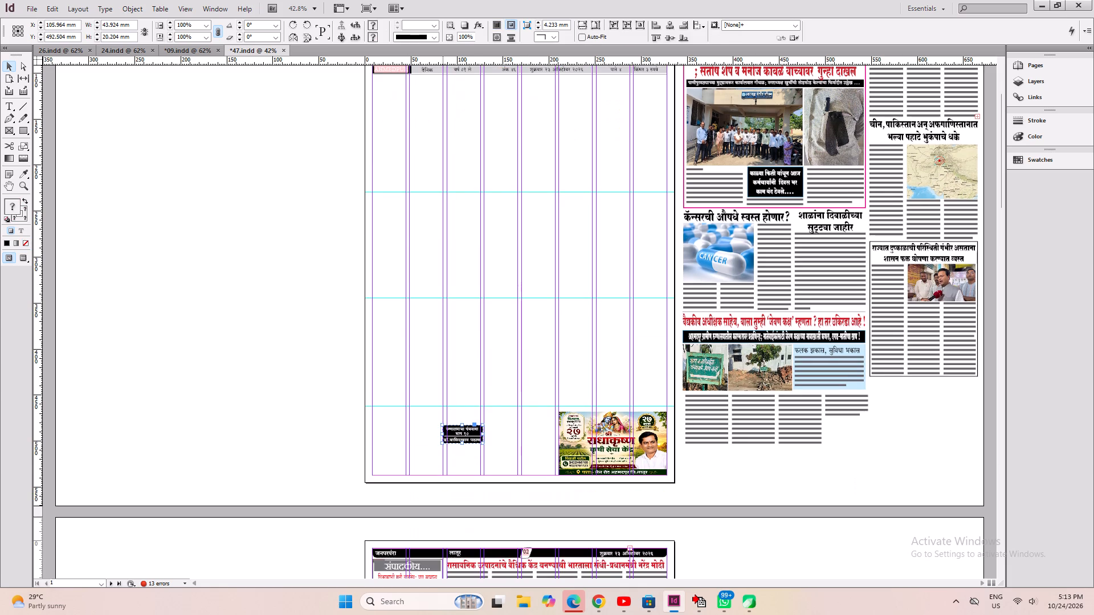
{"action": "scroll", "coordinate": [443, 516], "scroll_direction": "down", "scroll_amount": 5}
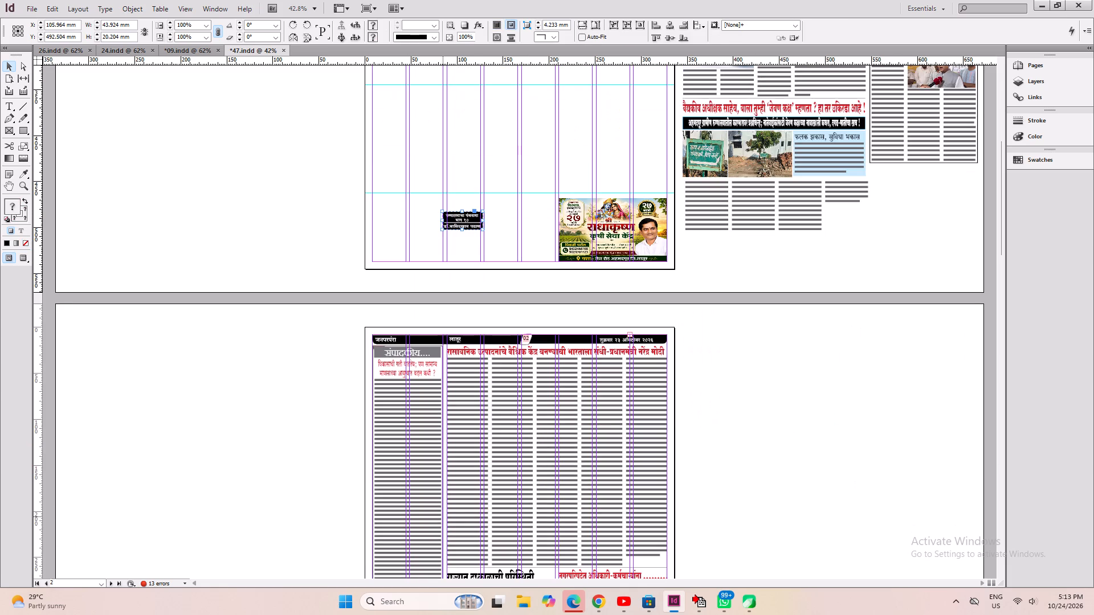
{"action": "scroll", "coordinate": [510, 572], "scroll_direction": "down", "scroll_amount": 2}
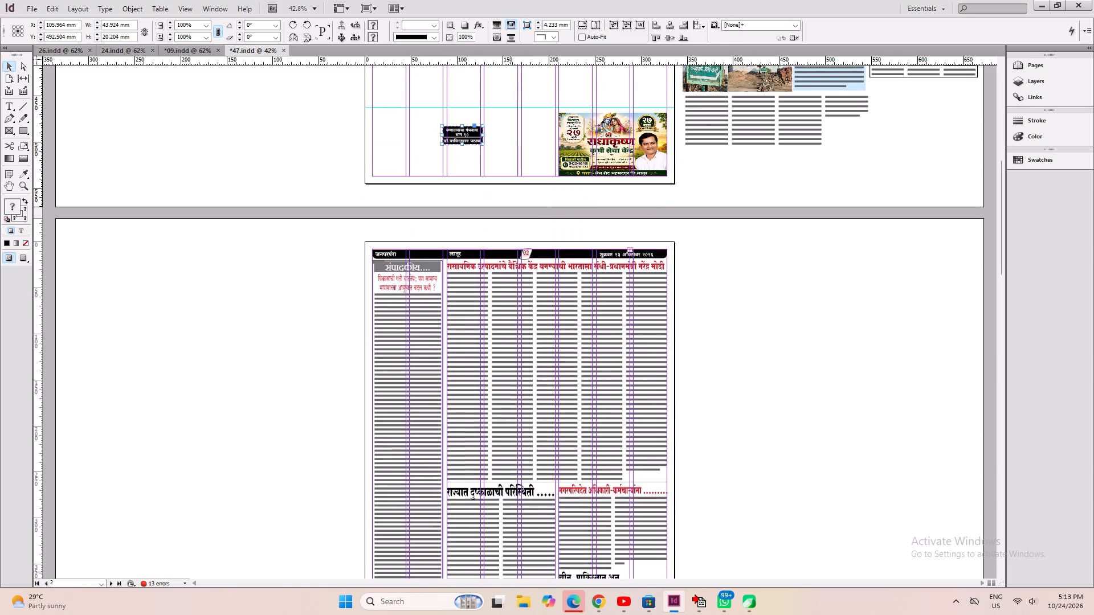
{"action": "scroll", "coordinate": [681, 519], "scroll_direction": "down", "scroll_amount": 4}
{"action": "left_click_drag", "start_coordinate": [730, 511], "coordinate": [494, 158]}
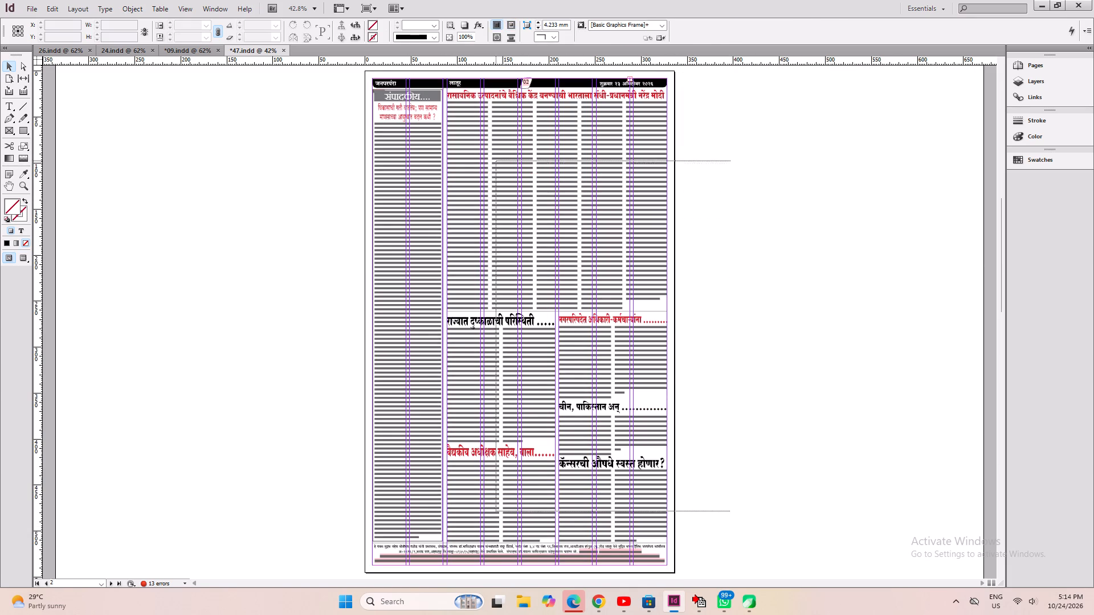
{"action": "left_click_drag", "start_coordinate": [494, 158], "coordinate": [486, 95]}
{"action": "scroll", "coordinate": [495, 191], "scroll_direction": "up", "scroll_amount": 1}
{"action": "left_click_drag", "start_coordinate": [507, 331], "coordinate": [793, 327]}
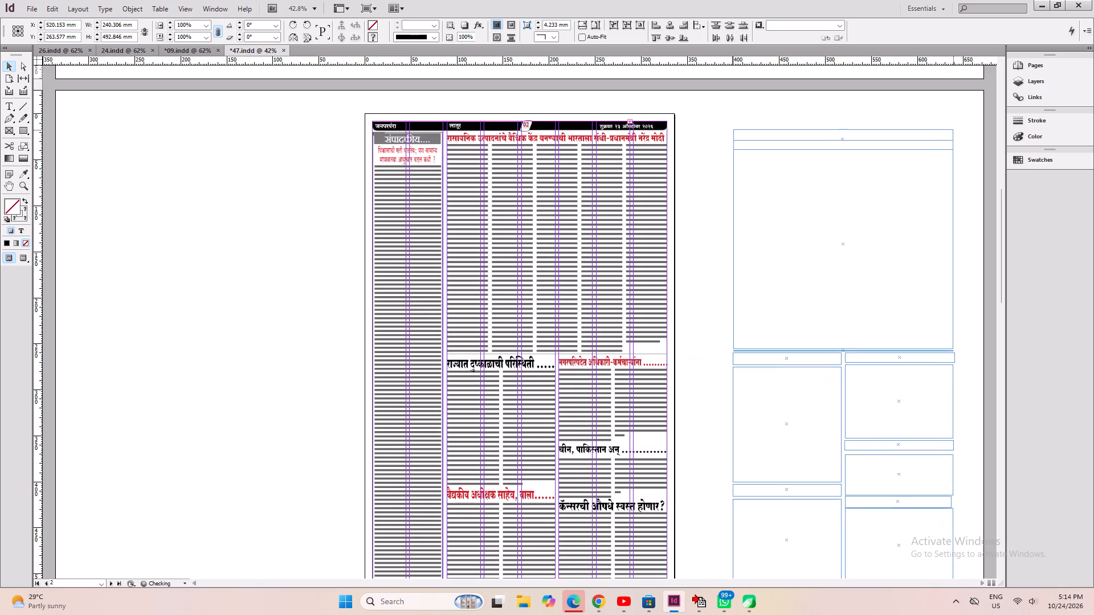
{"action": "left_click_drag", "start_coordinate": [793, 327], "coordinate": [780, 329]}
Delete the leftover articles, photos and text frames from the pasteboard right of page 3.
{"action": "scroll", "coordinate": [676, 397], "scroll_direction": "down", "scroll_amount": 14}
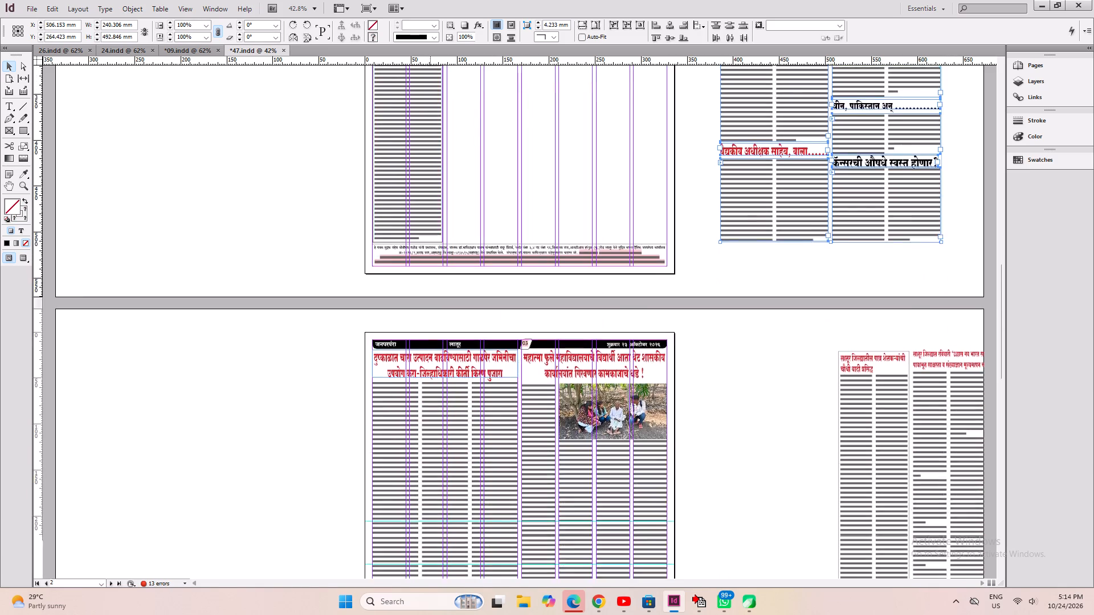
{"action": "scroll", "coordinate": [432, 425], "scroll_direction": "down", "scroll_amount": 4}
{"action": "left_click_drag", "start_coordinate": [744, 198], "coordinate": [983, 529]}
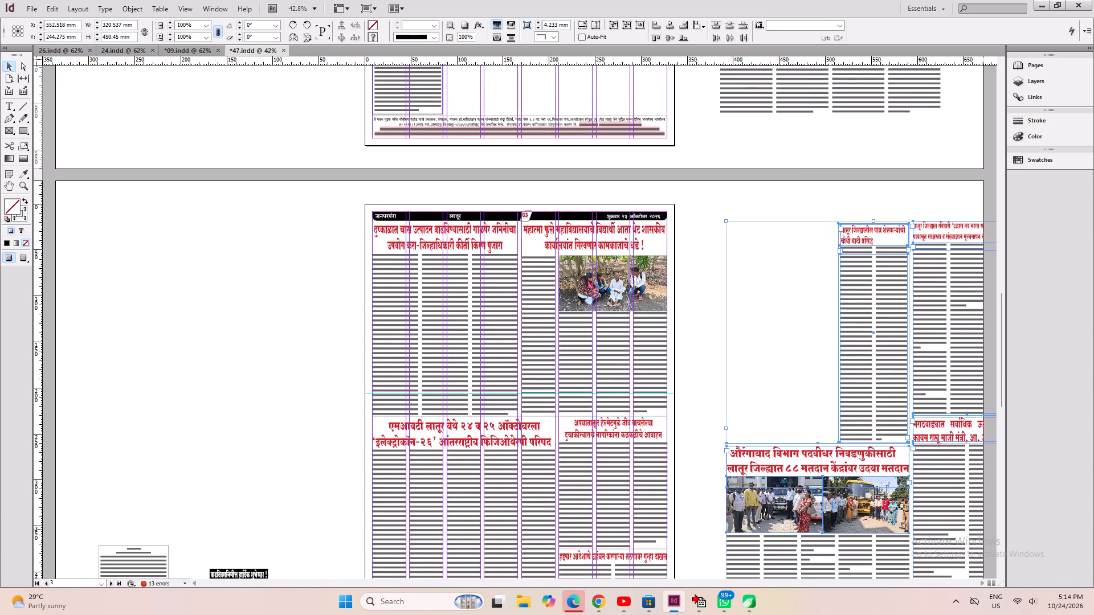
{"action": "key", "text": "Delete"}
{"action": "scroll", "coordinate": [888, 503], "scroll_direction": "down", "scroll_amount": 6}
{"action": "left_click_drag", "start_coordinate": [810, 194], "coordinate": [924, 521]}
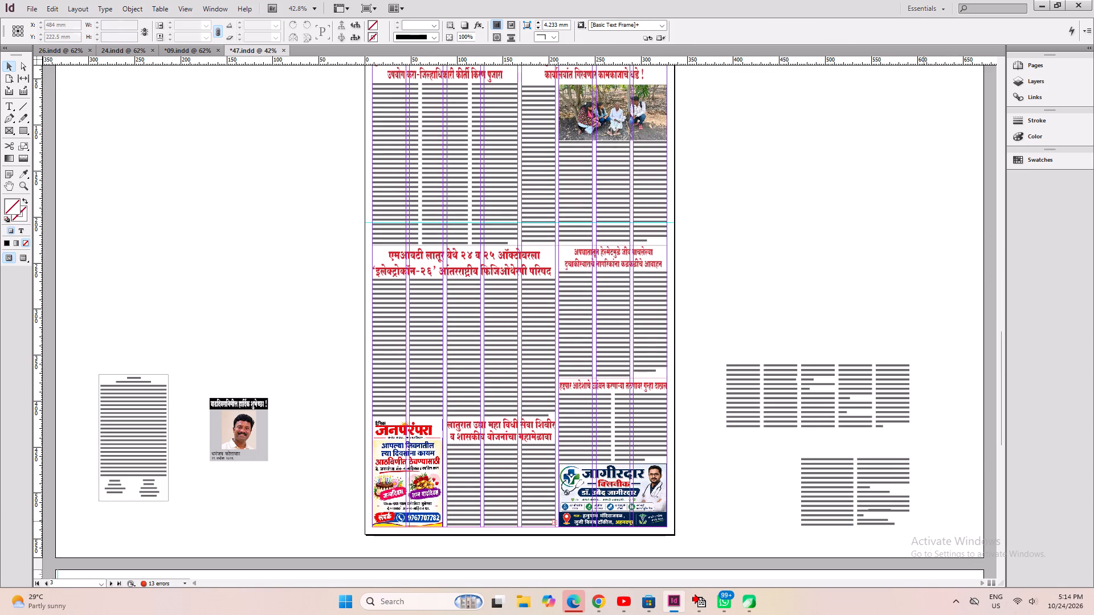
{"action": "key", "text": "Delete"}
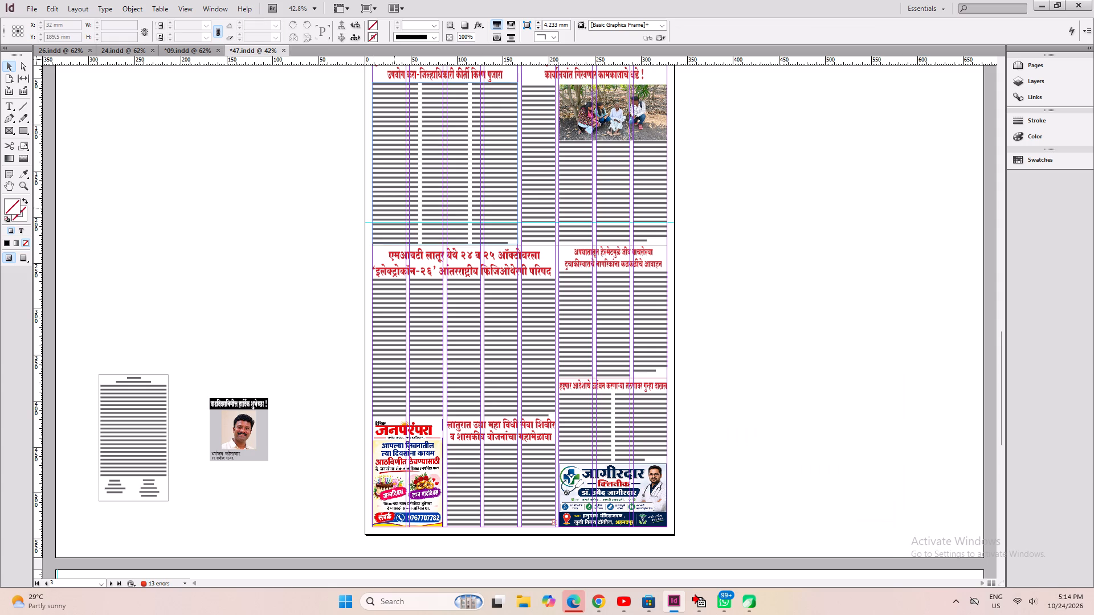
Move page 3's articles, photo and जनपरंपरा advertisement onto the pasteboard right of the page, leaving the header strip and clinic advertisement in place.
{"action": "scroll", "coordinate": [416, 208], "scroll_direction": "up", "scroll_amount": 1}
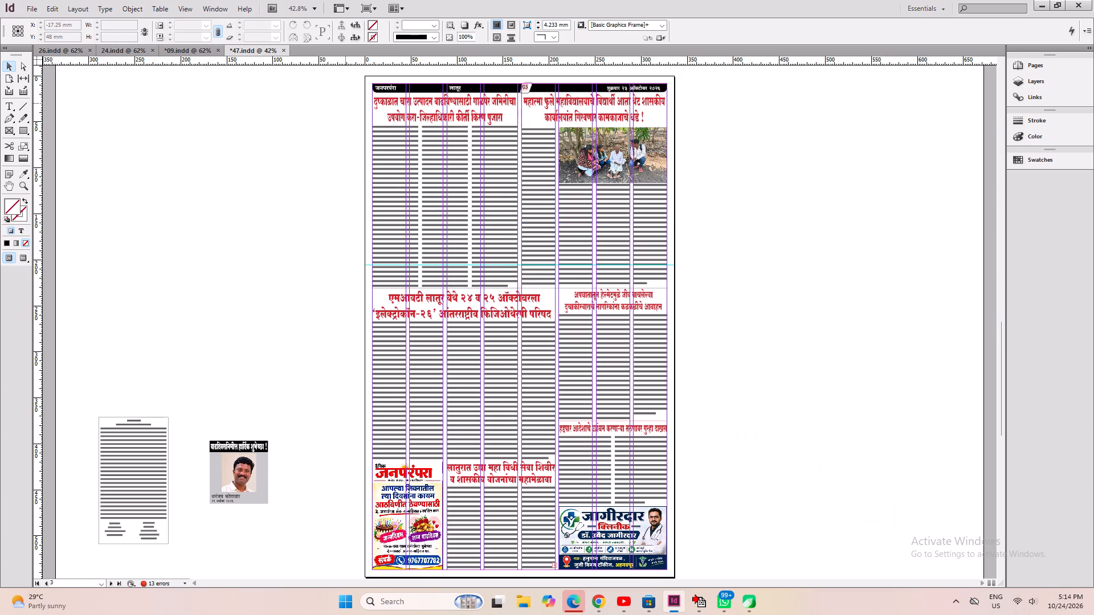
{"action": "left_click_drag", "start_coordinate": [350, 99], "coordinate": [617, 483]}
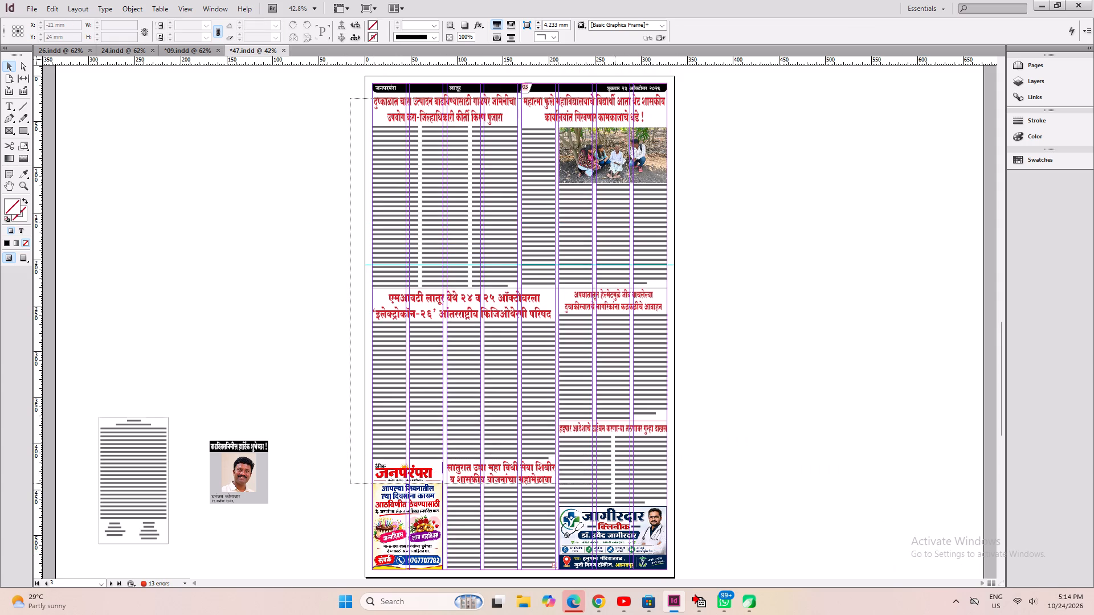
{"action": "left_click_drag", "start_coordinate": [617, 483], "coordinate": [673, 468]}
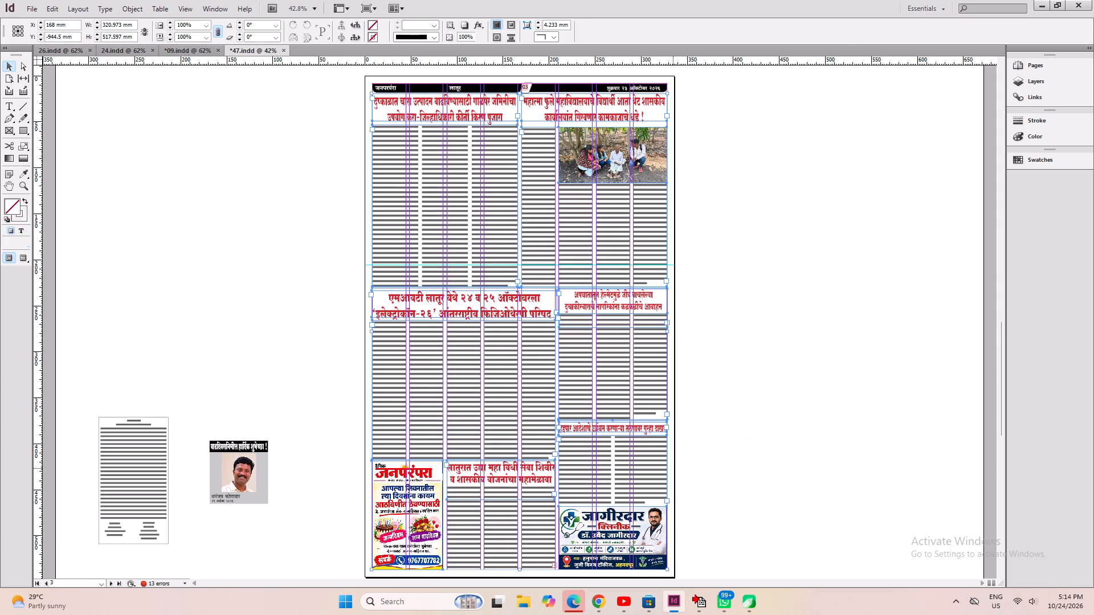
{"action": "left_click_drag", "start_coordinate": [493, 394], "coordinate": [802, 393]}
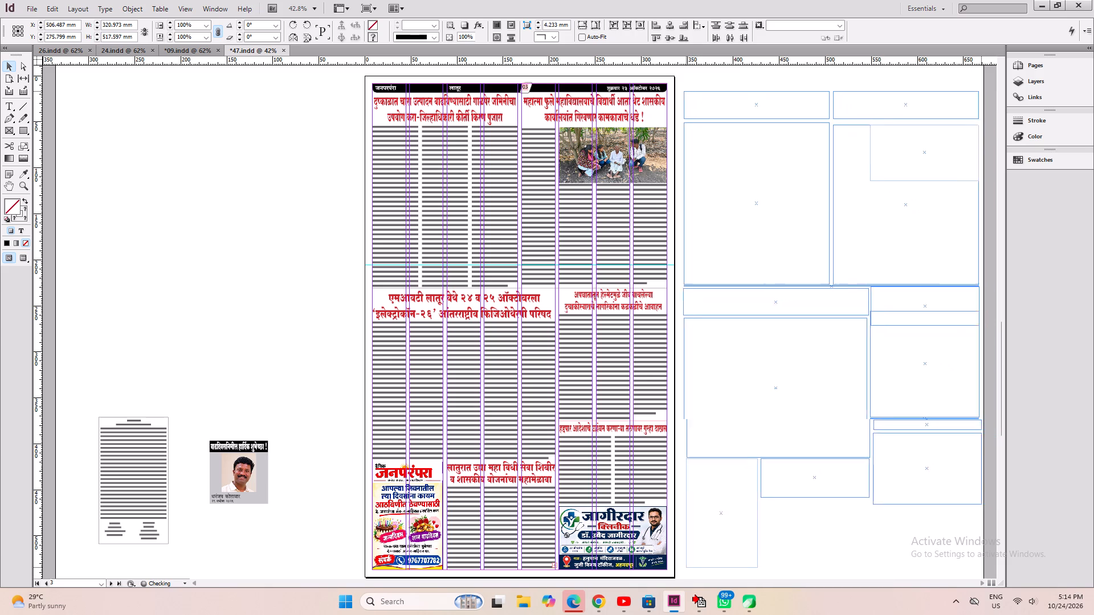
{"action": "left_click_drag", "start_coordinate": [802, 393], "coordinate": [803, 393]}
{"action": "left_click", "coordinate": [476, 532]}
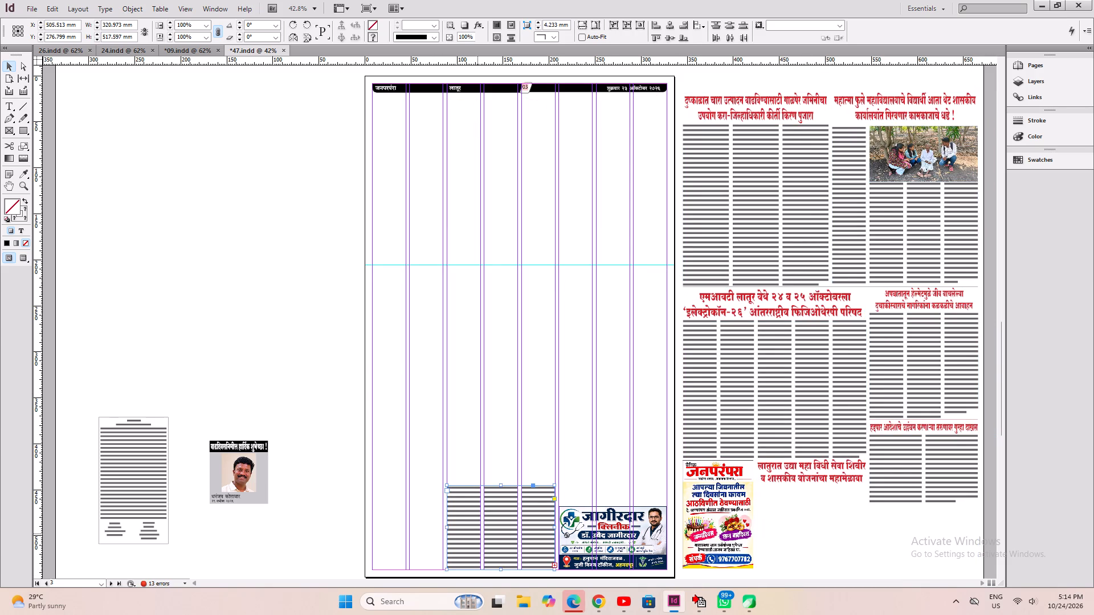
{"action": "left_click_drag", "start_coordinate": [490, 538], "coordinate": [801, 539]}
Delete the leftover articles, headlines and photos from the pasteboard right of page 4.
{"action": "scroll", "coordinate": [585, 345], "scroll_direction": "down", "scroll_amount": 6}
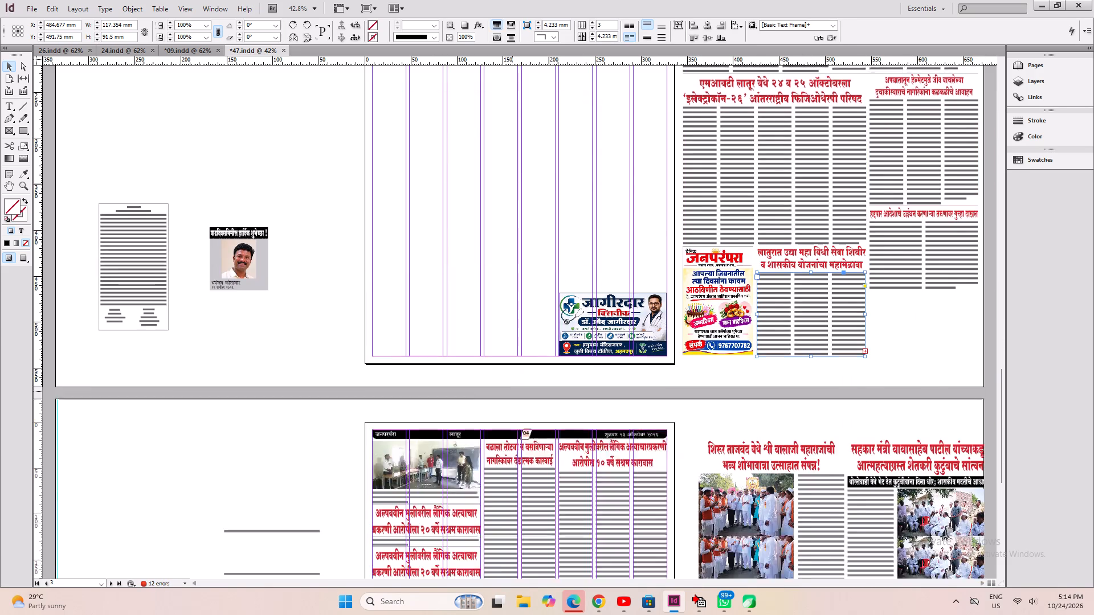
{"action": "scroll", "coordinate": [513, 406], "scroll_direction": "down", "scroll_amount": 5}
{"action": "left_click_drag", "start_coordinate": [741, 190], "coordinate": [965, 614]}
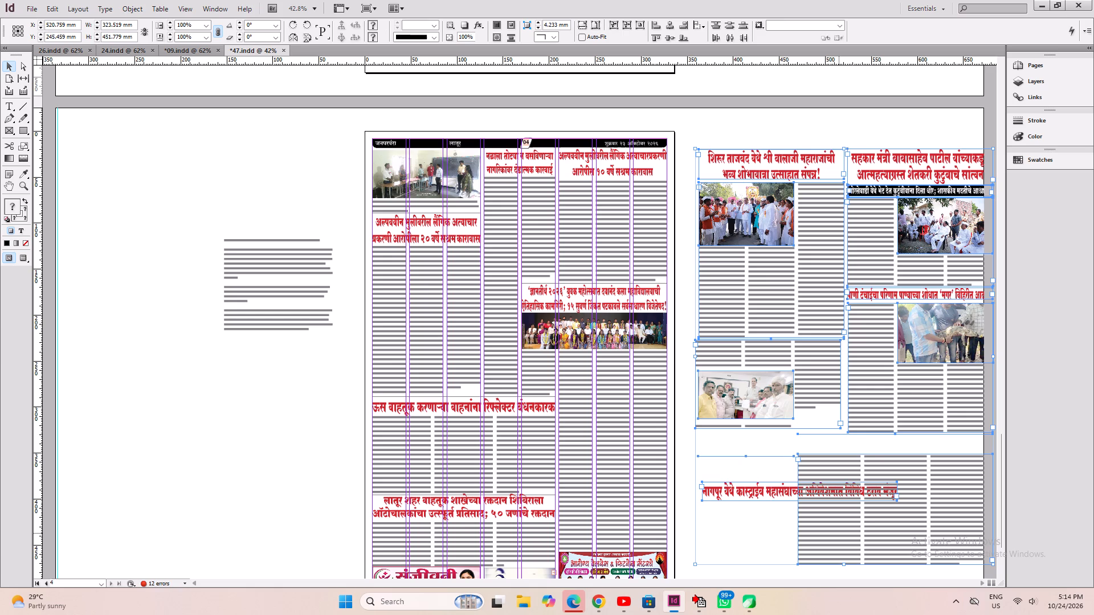
{"action": "key", "text": "Delete"}
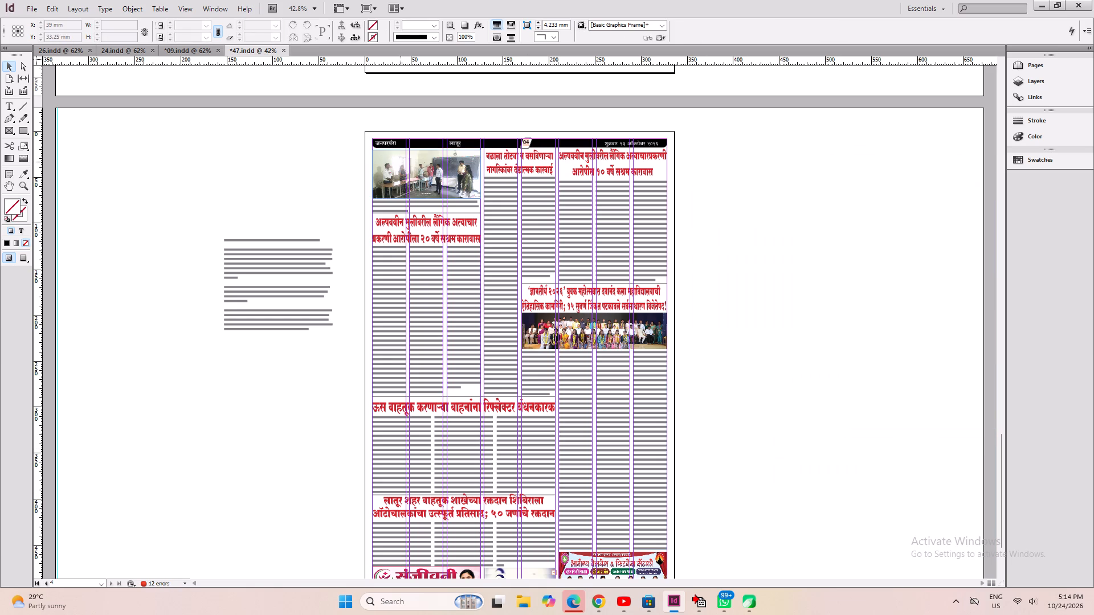
Move page 4's headlines, articles and photos onto the pasteboard right of the page, leaving the header strip and bottom advertisements in place.
{"action": "left_click_drag", "start_coordinate": [729, 164], "coordinate": [401, 515]}
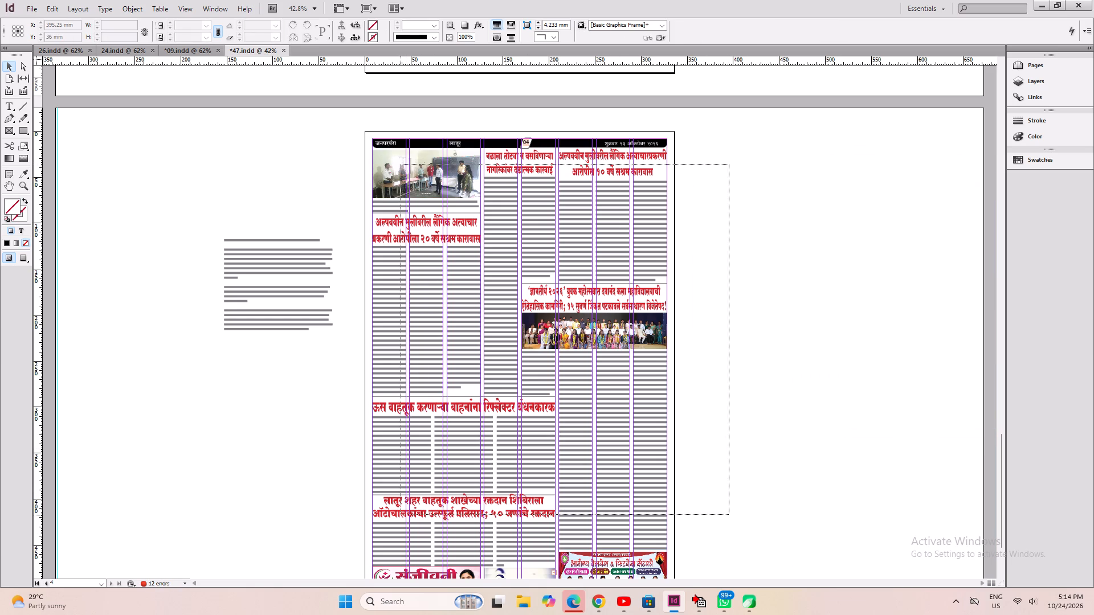
{"action": "left_click_drag", "start_coordinate": [401, 515], "coordinate": [397, 526]}
{"action": "left_click_drag", "start_coordinate": [444, 361], "coordinate": [770, 360], "text": "shift"}
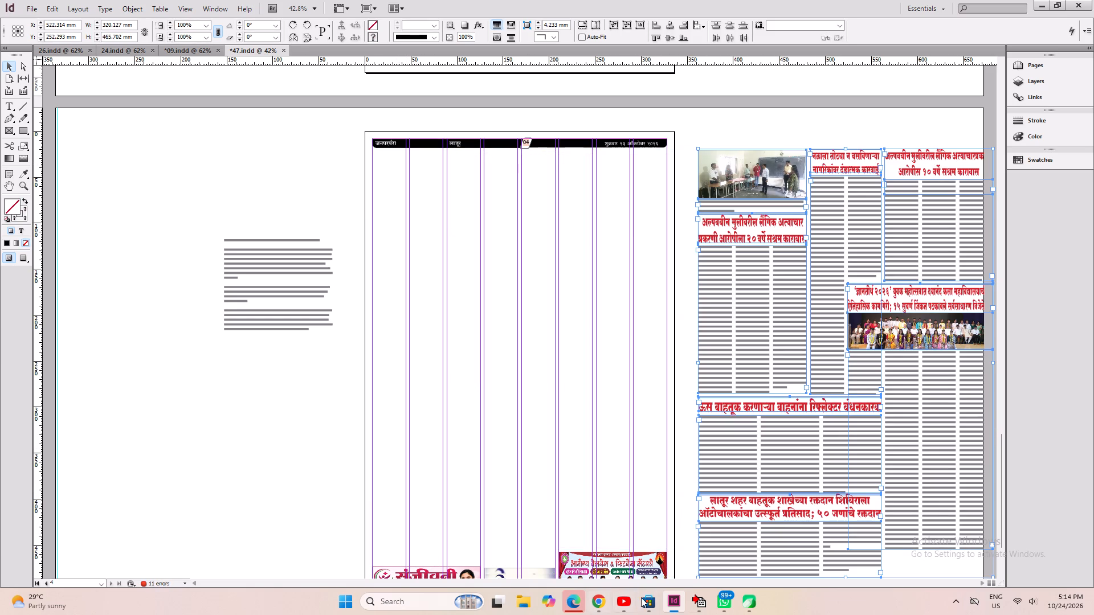
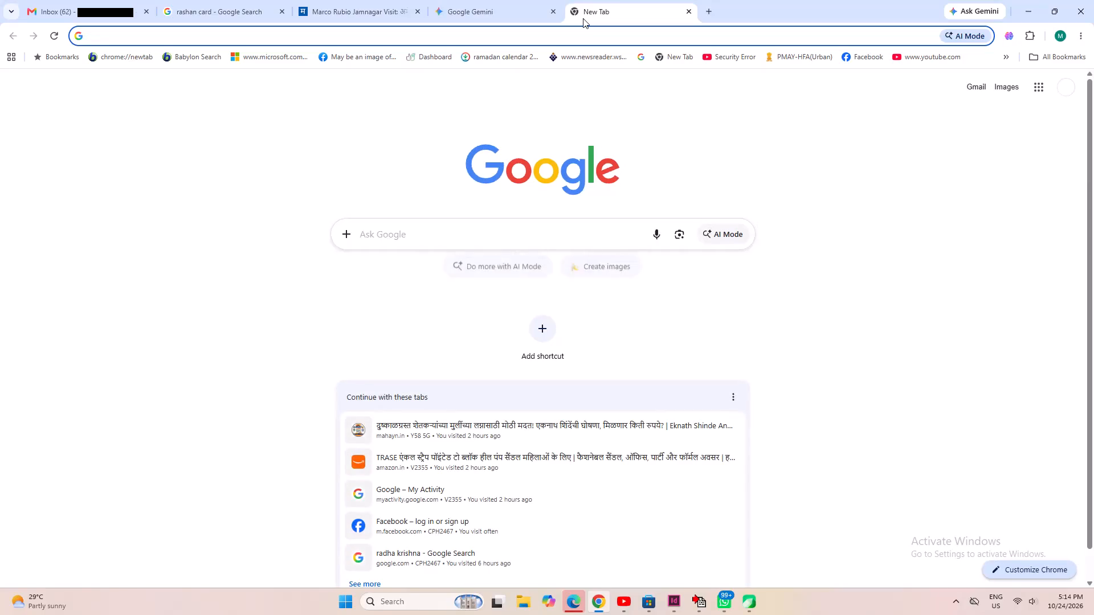
Search the web for sarthi samachar.com and open the Sarathi Samachar e-paper website from the results.
{"action": "type", "text": "sarthi"}
{"action": "key", "text": "Return"}
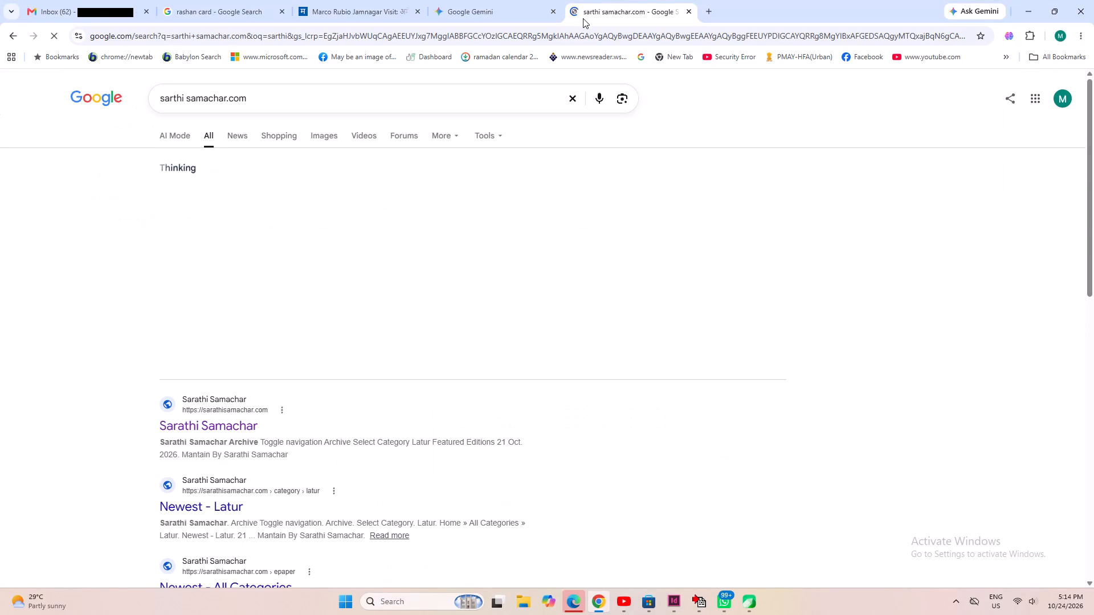
{"action": "left_click", "coordinate": [197, 422]}
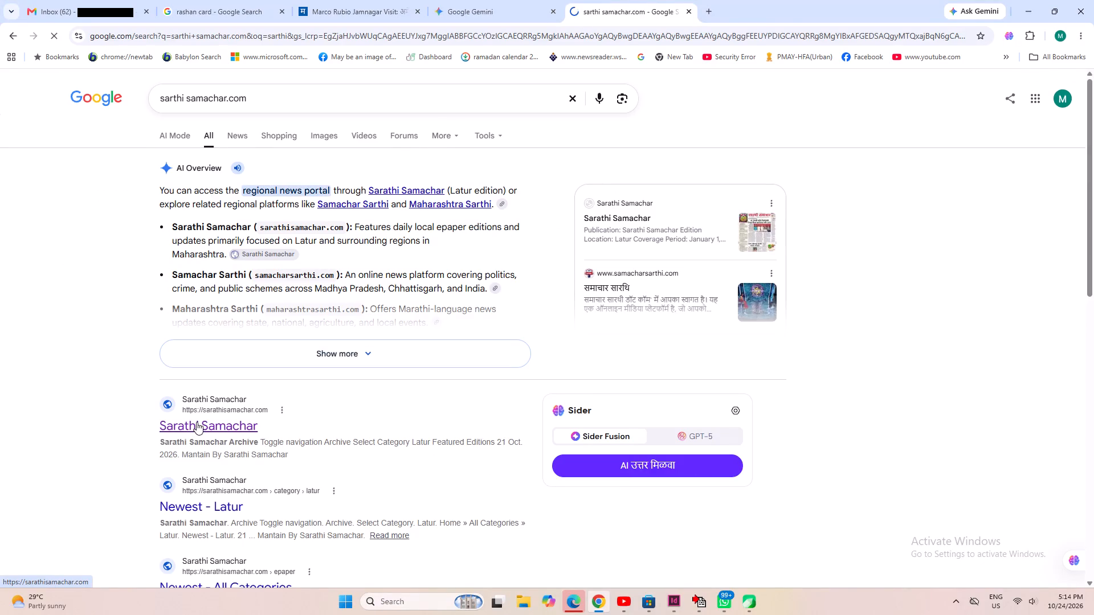
{"action": "left_click", "coordinate": [197, 422]}
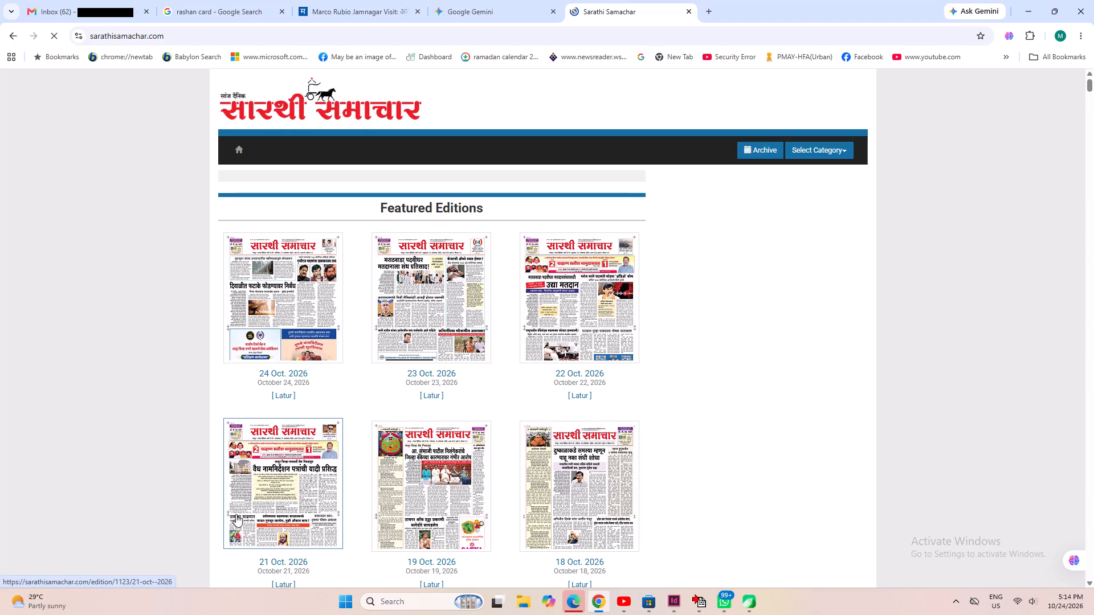
Open the 24 Oct. 2026 Latur edition from the featured editions.
{"action": "left_click", "coordinate": [269, 291]}
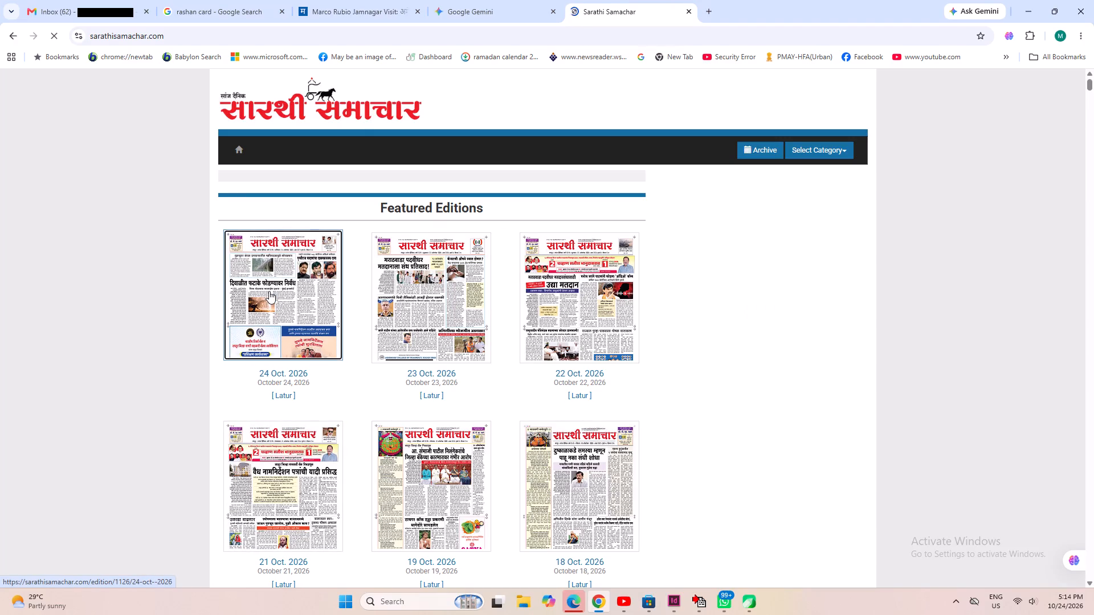
{"action": "left_click", "coordinate": [269, 291]}
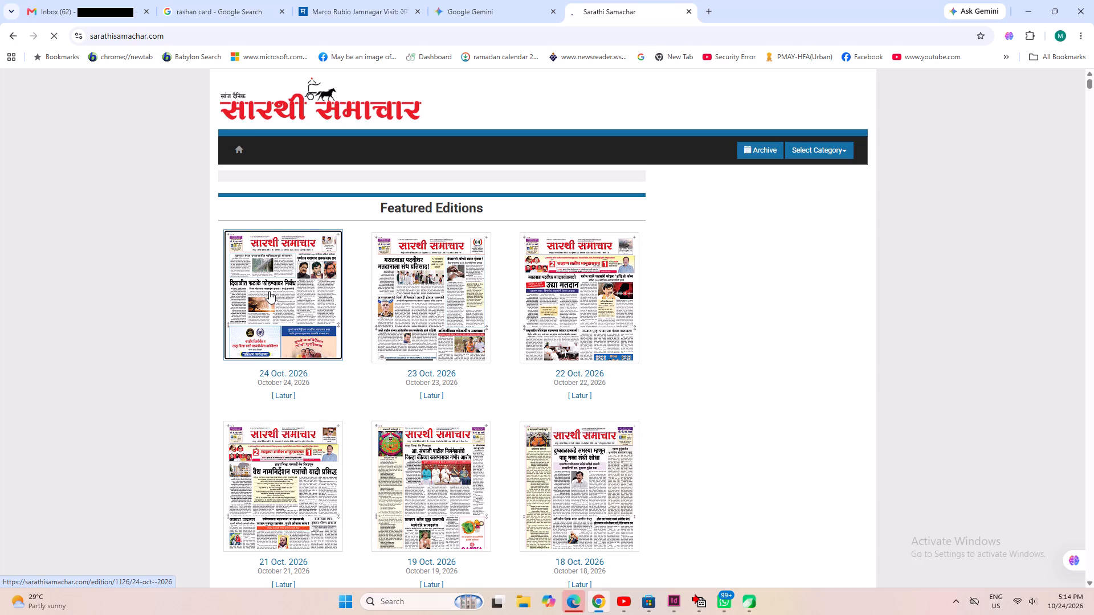
{"action": "left_click", "coordinate": [269, 291]}
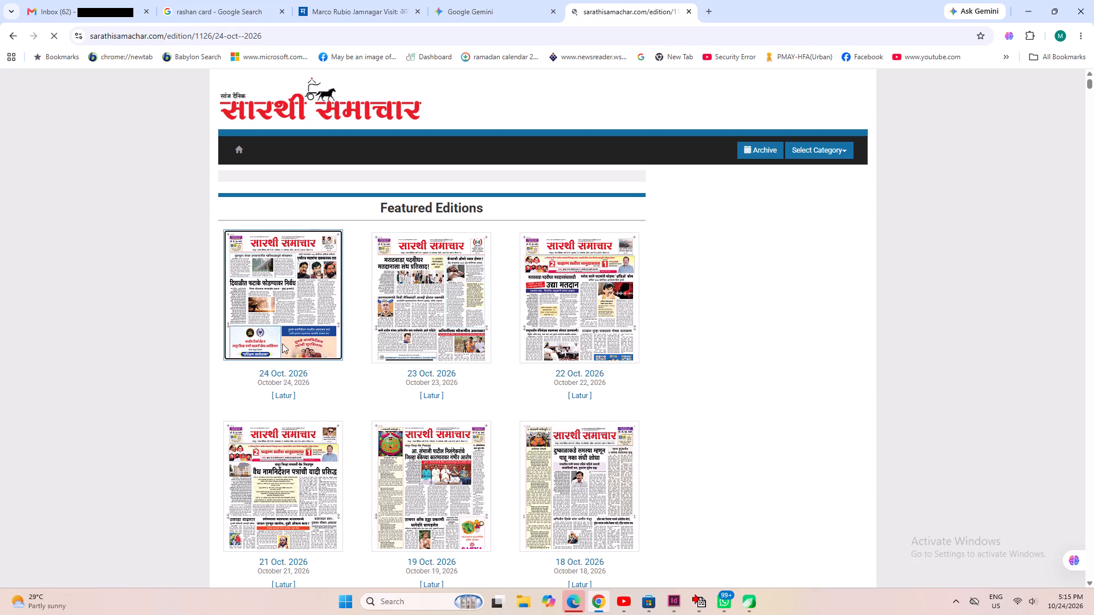
{"action": "left_click", "coordinate": [282, 279]}
{"action": "right_click", "coordinate": [282, 279]}
{"action": "left_click", "coordinate": [62, 334]}
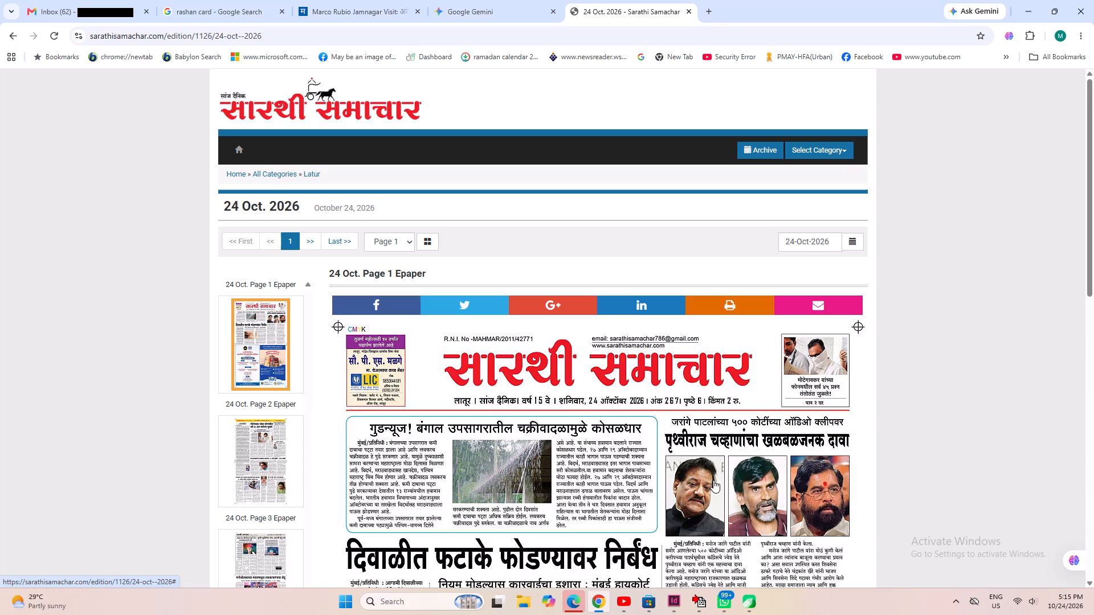
Look through page 1 of the 24 Oct. 2026 e-paper, examining its articles and the advertisements below them.
{"action": "scroll", "coordinate": [709, 479], "scroll_direction": "down", "scroll_amount": 1}
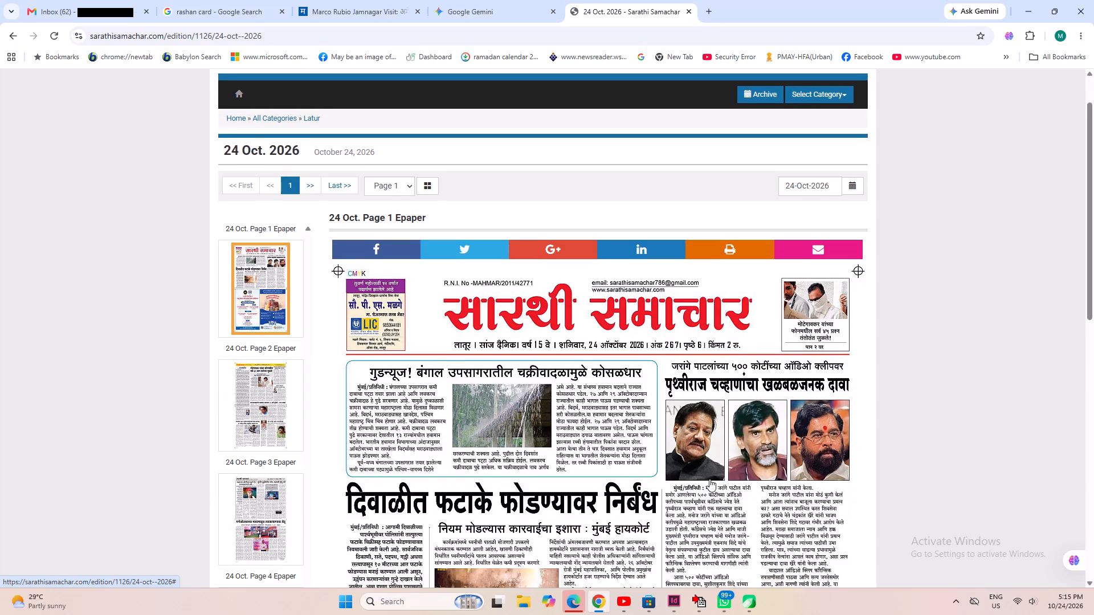
{"action": "scroll", "coordinate": [709, 479], "scroll_direction": "down", "scroll_amount": 4}
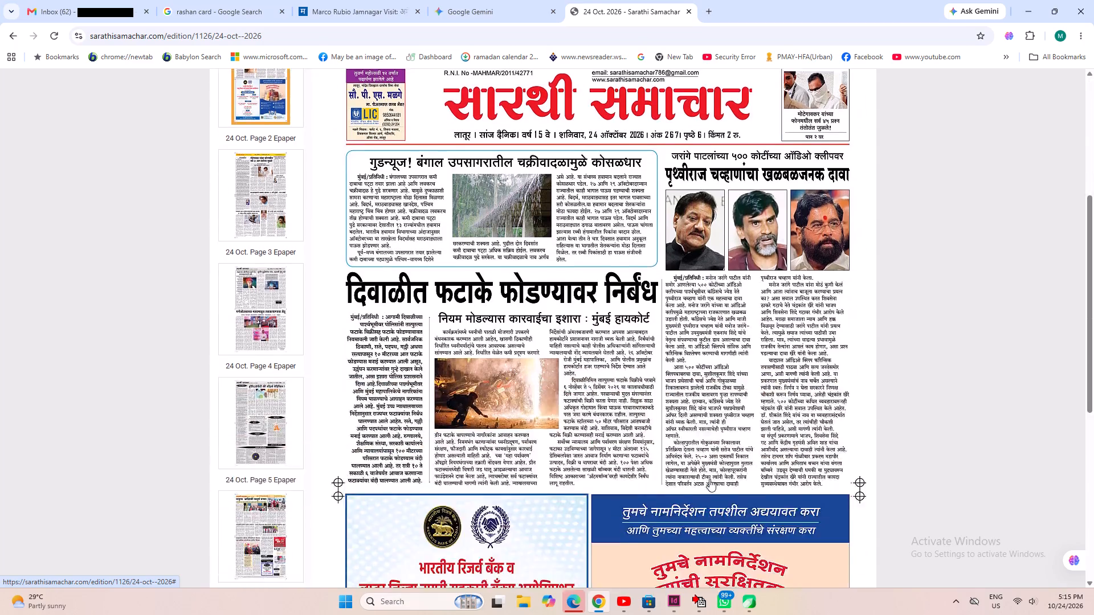
{"action": "scroll", "coordinate": [709, 479], "scroll_direction": "down", "scroll_amount": 3}
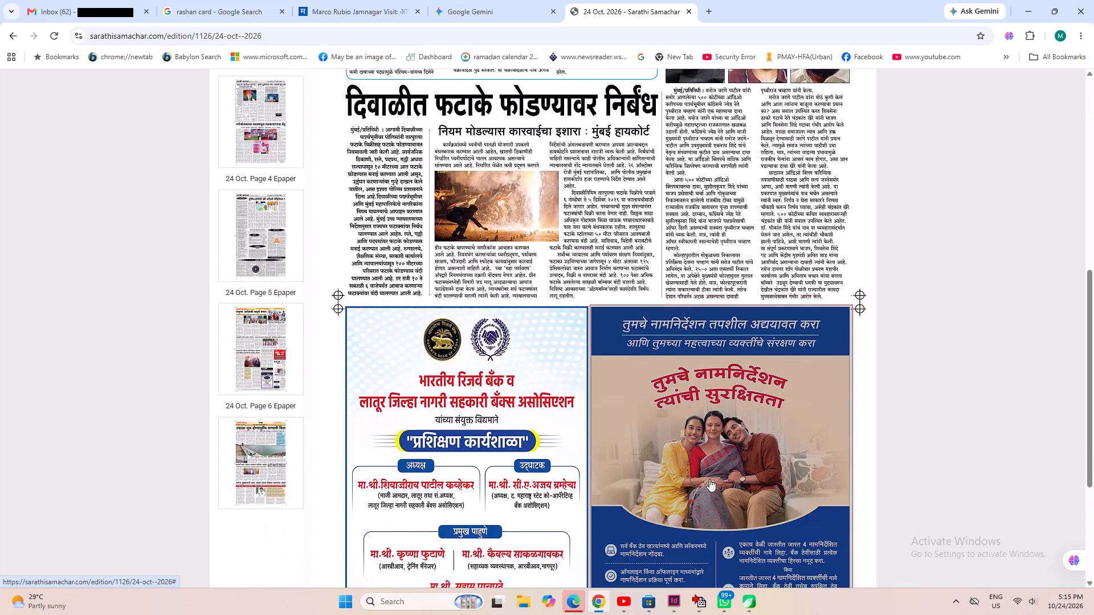
{"action": "scroll", "coordinate": [709, 479], "scroll_direction": "down", "scroll_amount": 4}
{"action": "scroll", "coordinate": [413, 428], "scroll_direction": "up", "scroll_amount": 4}
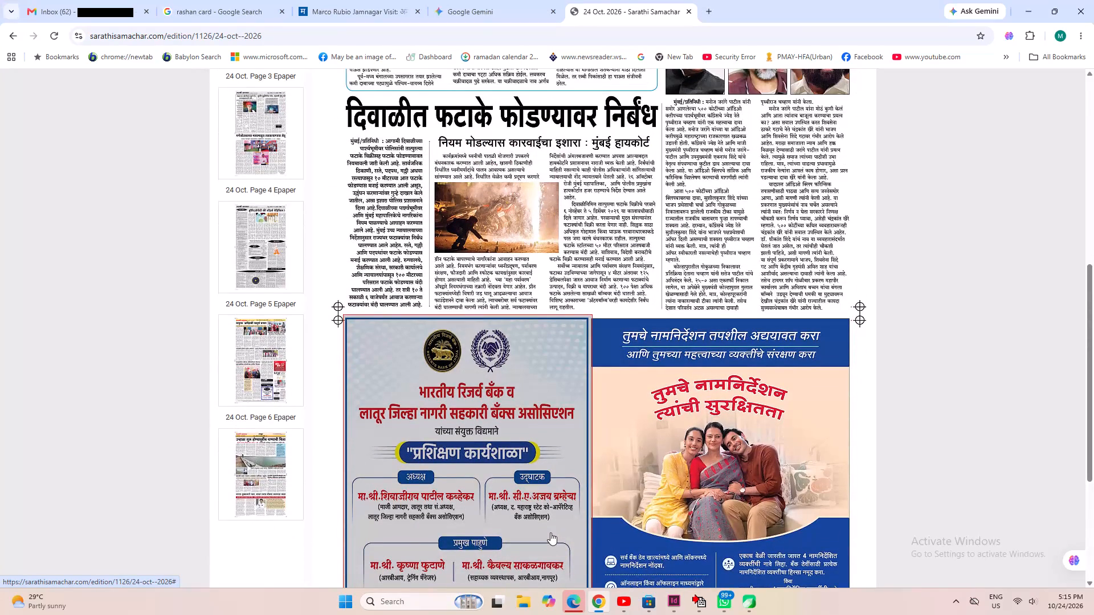
{"action": "scroll", "coordinate": [550, 532], "scroll_direction": "down", "scroll_amount": 3}
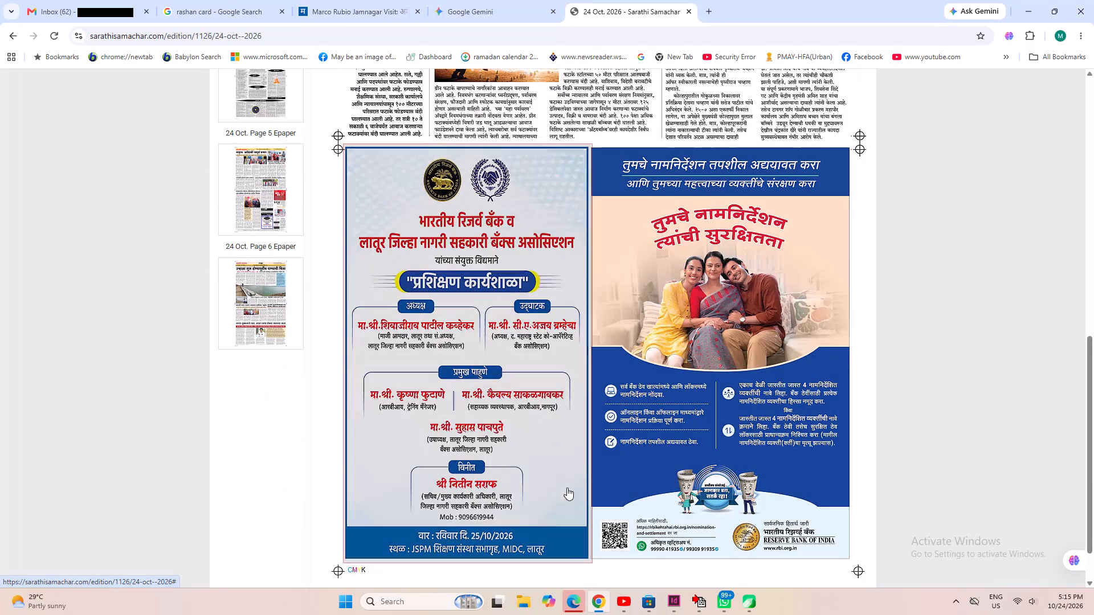
{"action": "scroll", "coordinate": [567, 487], "scroll_direction": "up", "scroll_amount": 3}
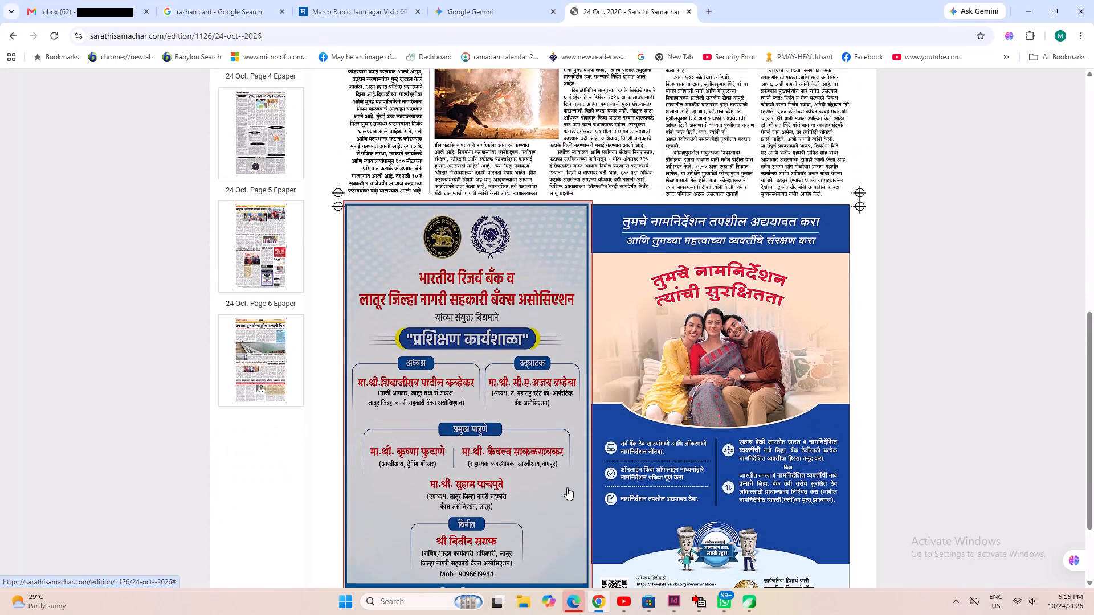
{"action": "scroll", "coordinate": [567, 487], "scroll_direction": "up", "scroll_amount": 2}
{"action": "scroll", "coordinate": [272, 412], "scroll_direction": "up", "scroll_amount": 3}
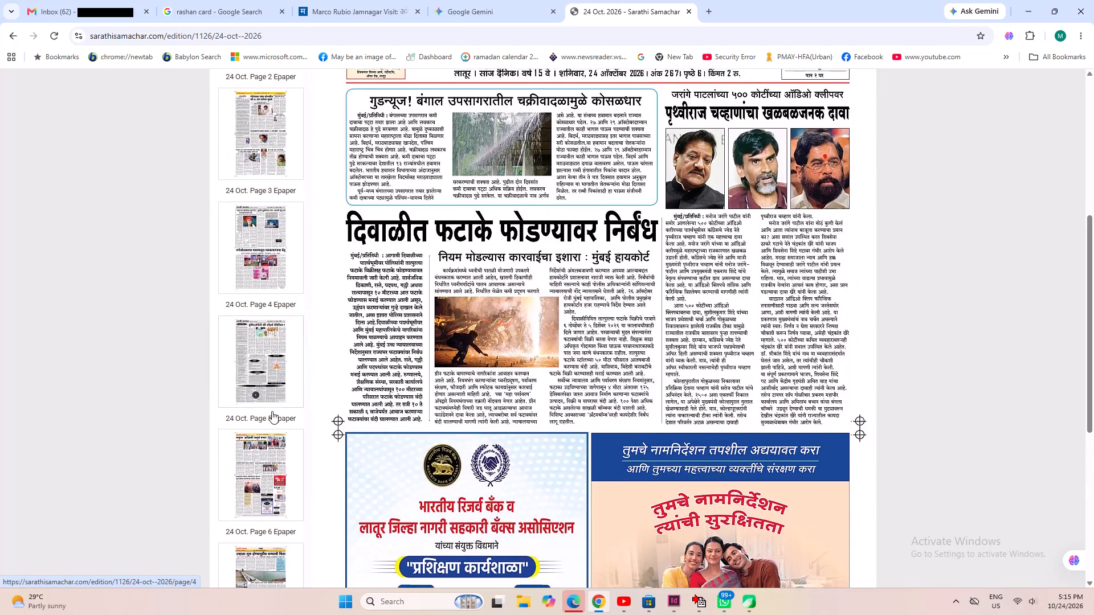
Open page 6 of the e-paper and look through its articles from the lead story down to the last one.
{"action": "scroll", "coordinate": [272, 411], "scroll_direction": "up", "scroll_amount": 1}
{"action": "scroll", "coordinate": [272, 411], "scroll_direction": "down", "scroll_amount": 6}
{"action": "left_click", "coordinate": [253, 485]}
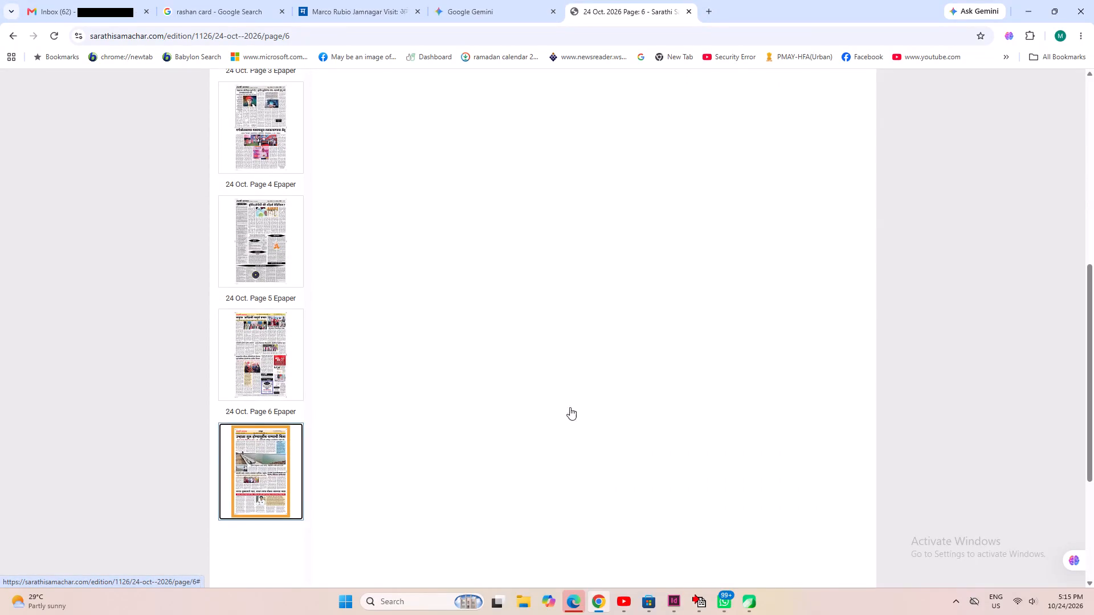
{"action": "scroll", "coordinate": [640, 395], "scroll_direction": "up", "scroll_amount": 6}
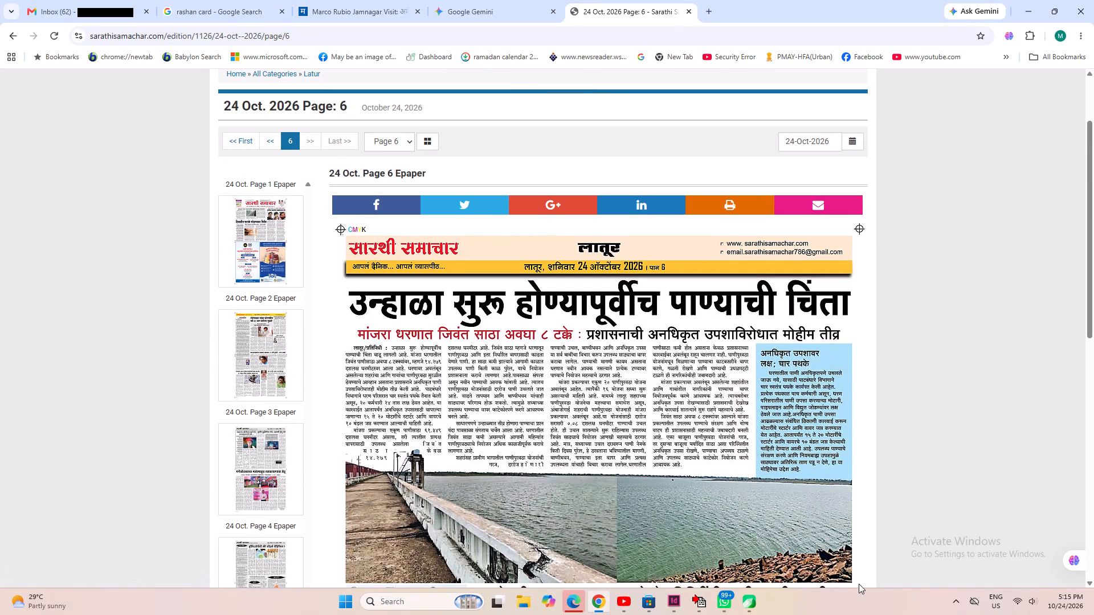
{"action": "scroll", "coordinate": [530, 492], "scroll_direction": "down", "scroll_amount": 1}
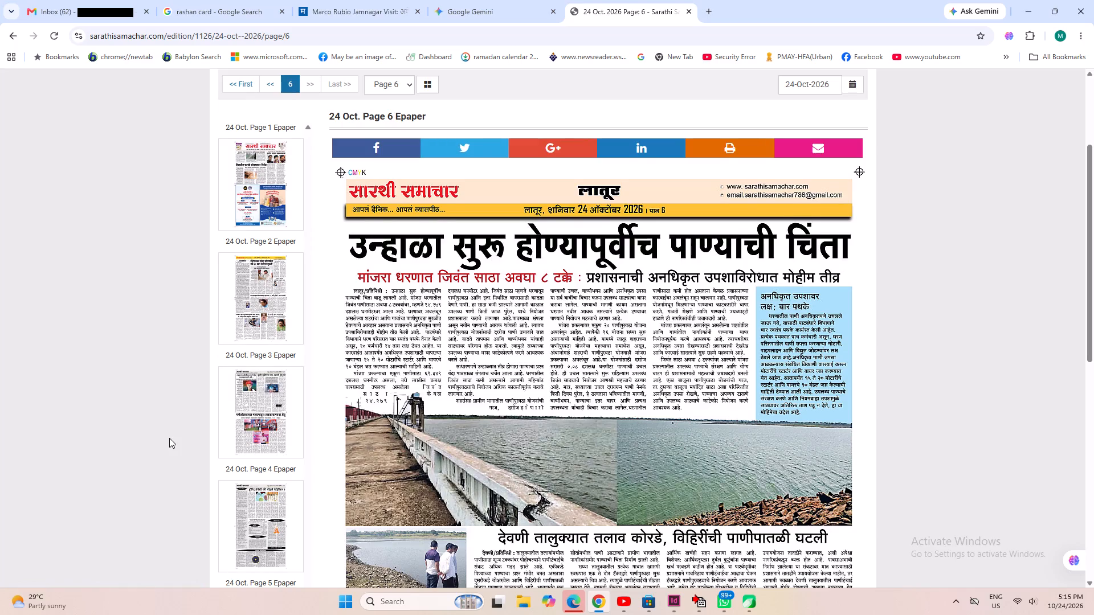
{"action": "scroll", "coordinate": [281, 379], "scroll_direction": "down", "scroll_amount": 2}
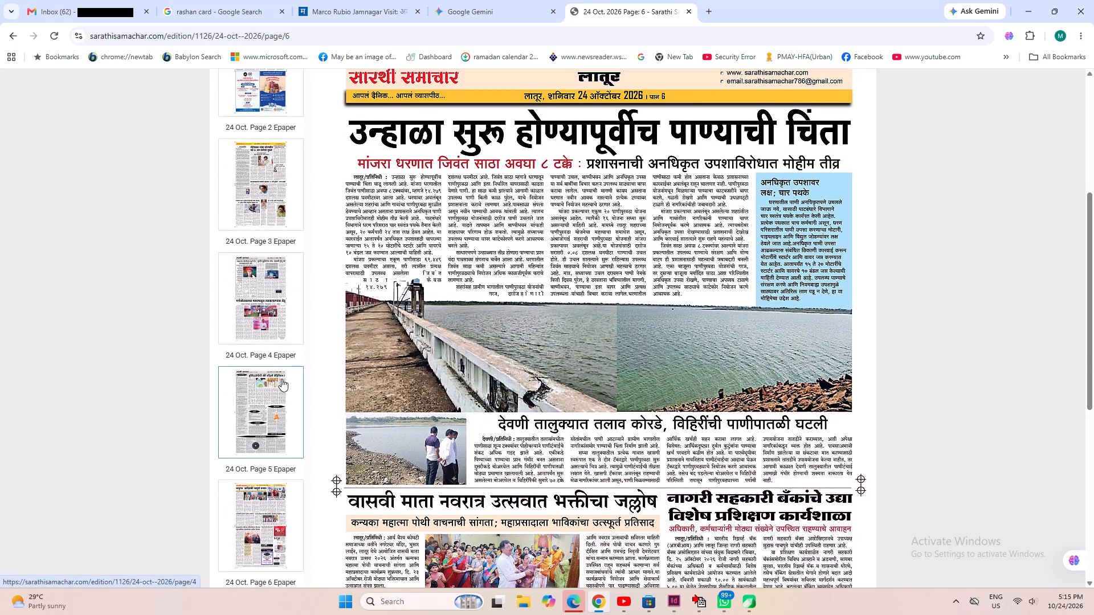
{"action": "scroll", "coordinate": [281, 379], "scroll_direction": "down", "scroll_amount": 3}
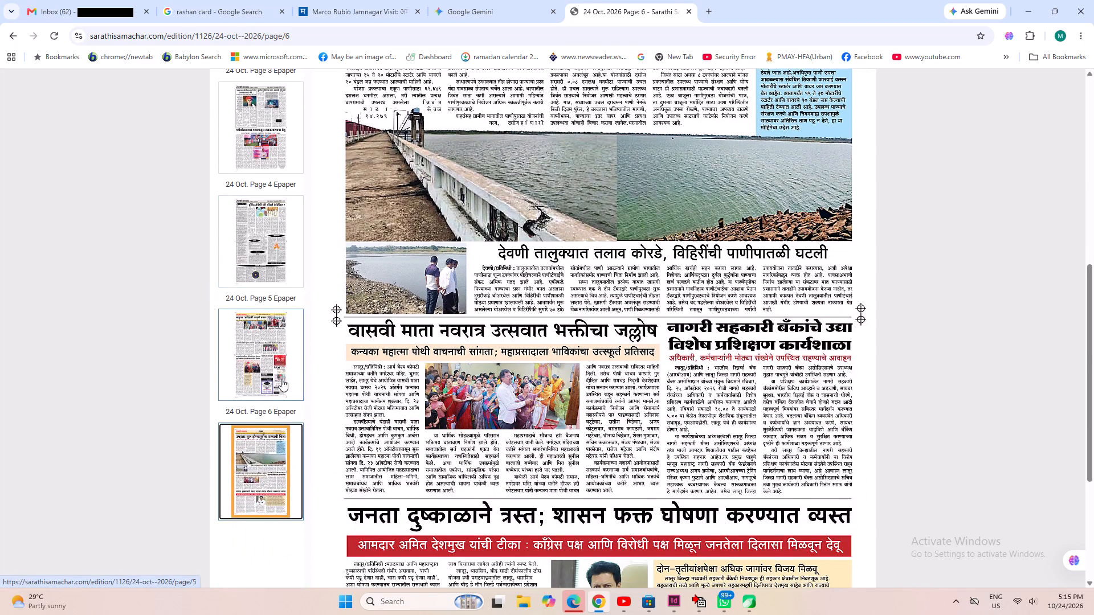
{"action": "scroll", "coordinate": [281, 379], "scroll_direction": "down", "scroll_amount": 2}
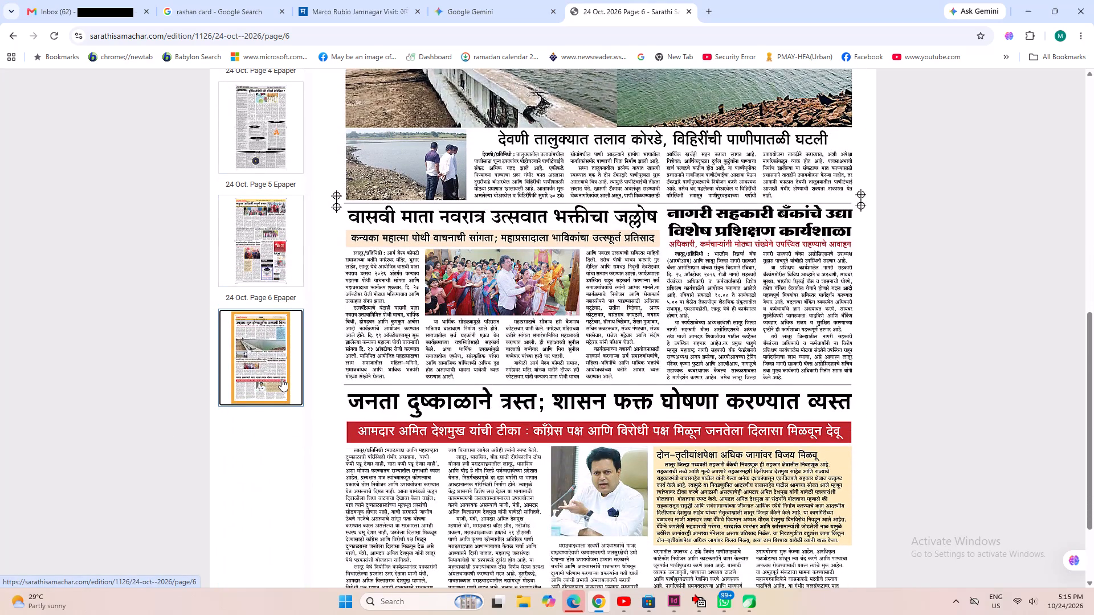
{"action": "scroll", "coordinate": [281, 379], "scroll_direction": "down", "scroll_amount": 3}
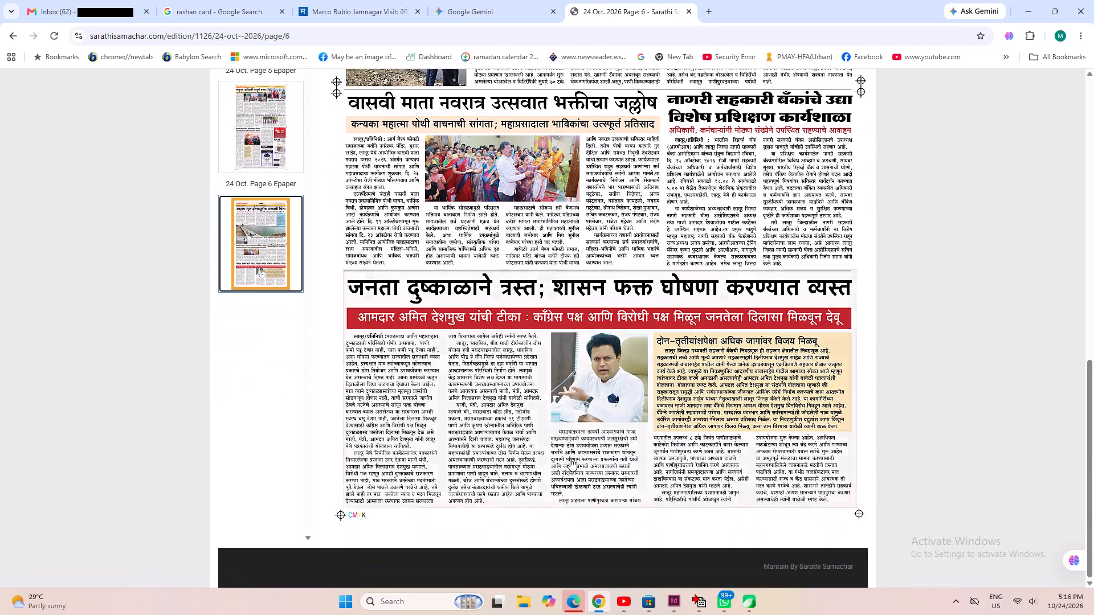
Open page 5 of the e-paper and look over its articles.
{"action": "scroll", "coordinate": [585, 454], "scroll_direction": "up", "scroll_amount": 2}
{"action": "left_click", "coordinate": [262, 251]}
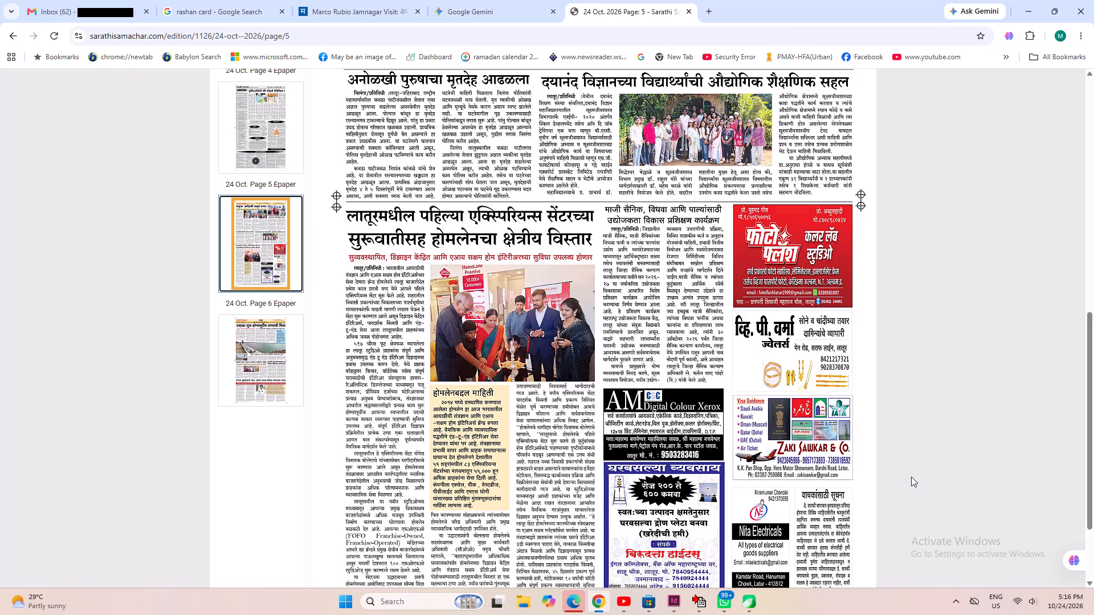
{"action": "scroll", "coordinate": [911, 477], "scroll_direction": "up", "scroll_amount": 2}
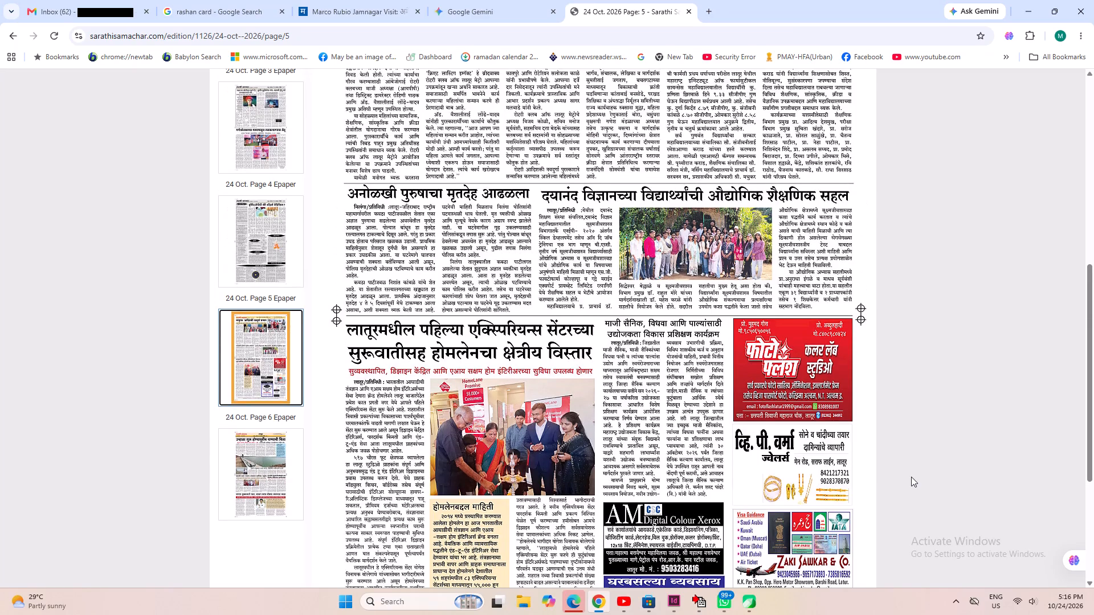
{"action": "scroll", "coordinate": [909, 475], "scroll_direction": "up", "scroll_amount": 4}
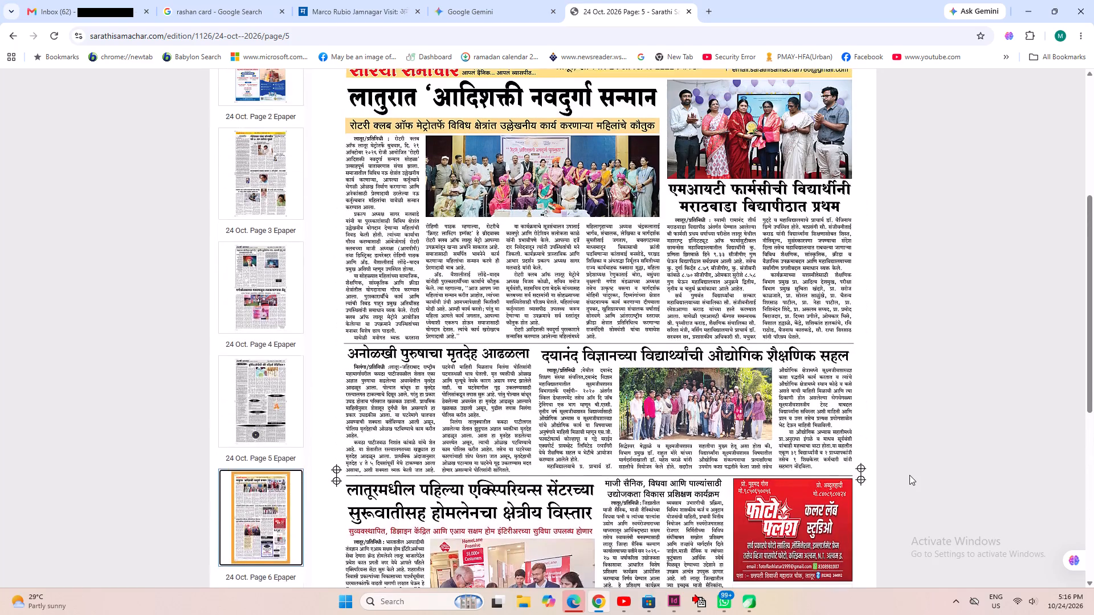
{"action": "scroll", "coordinate": [909, 475], "scroll_direction": "up", "scroll_amount": 8}
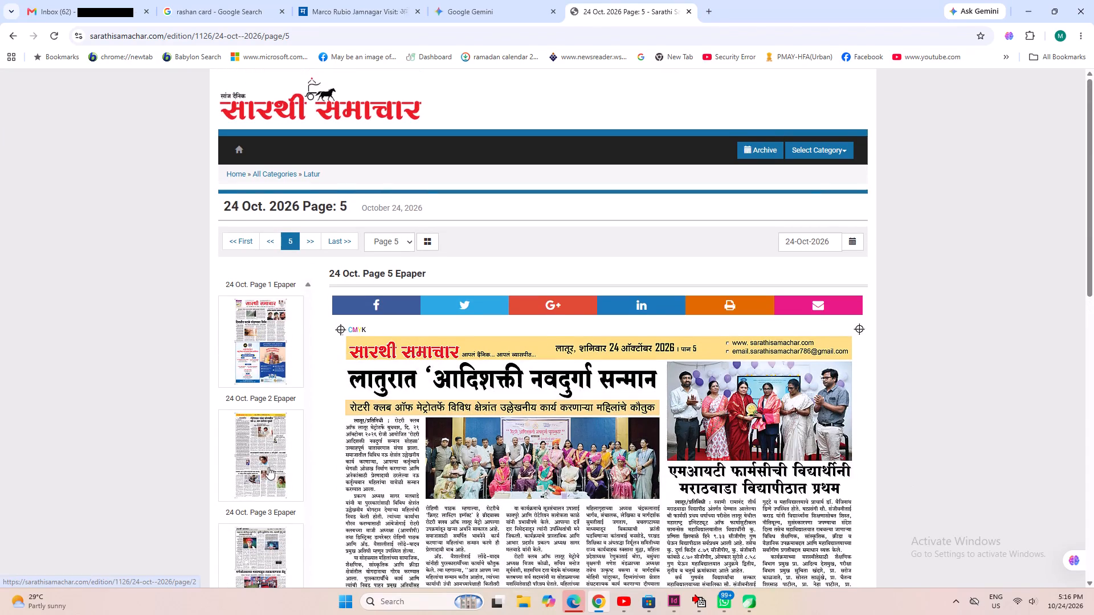
On page 2 of the e-paper, open the नीट पेपरफुटी प्रकरण article as a clipping and copy its image.
{"action": "left_click", "coordinate": [267, 466]}
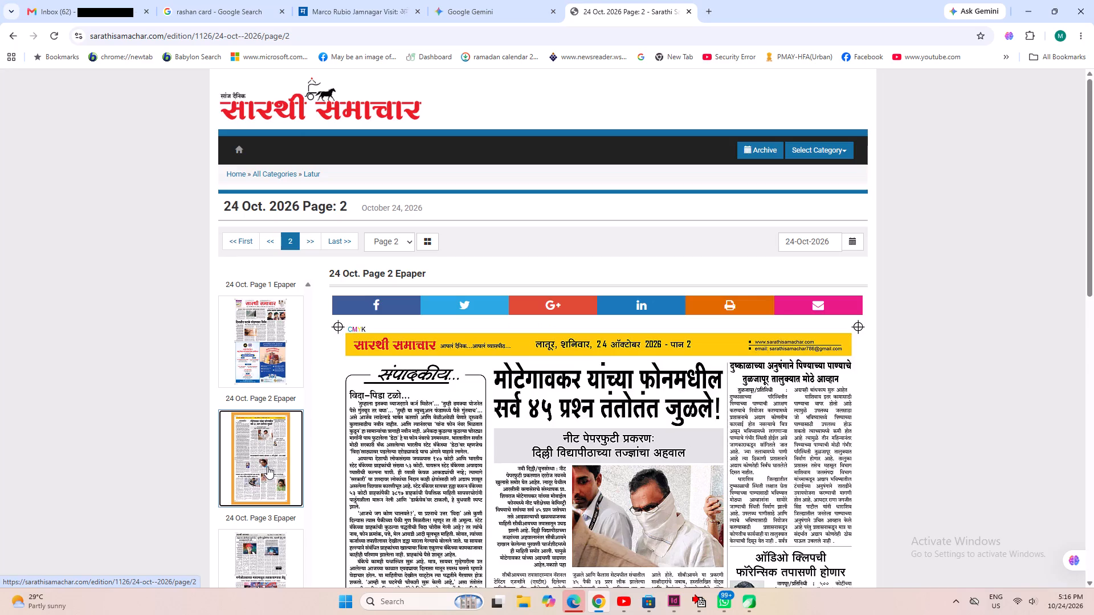
{"action": "scroll", "coordinate": [267, 448], "scroll_direction": "down", "scroll_amount": 2}
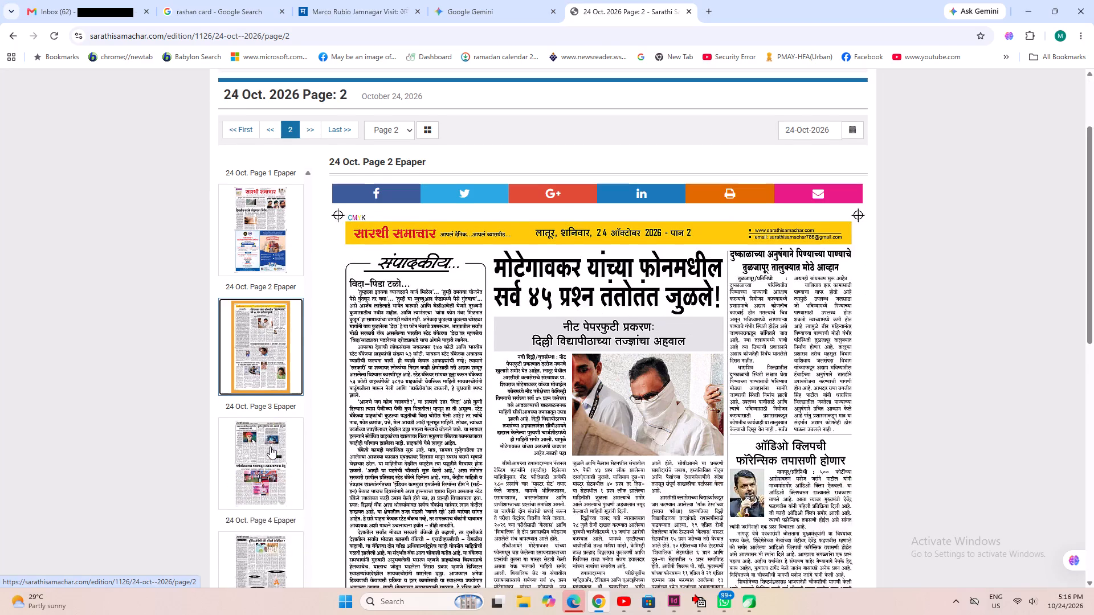
{"action": "scroll", "coordinate": [270, 446], "scroll_direction": "down", "scroll_amount": 2}
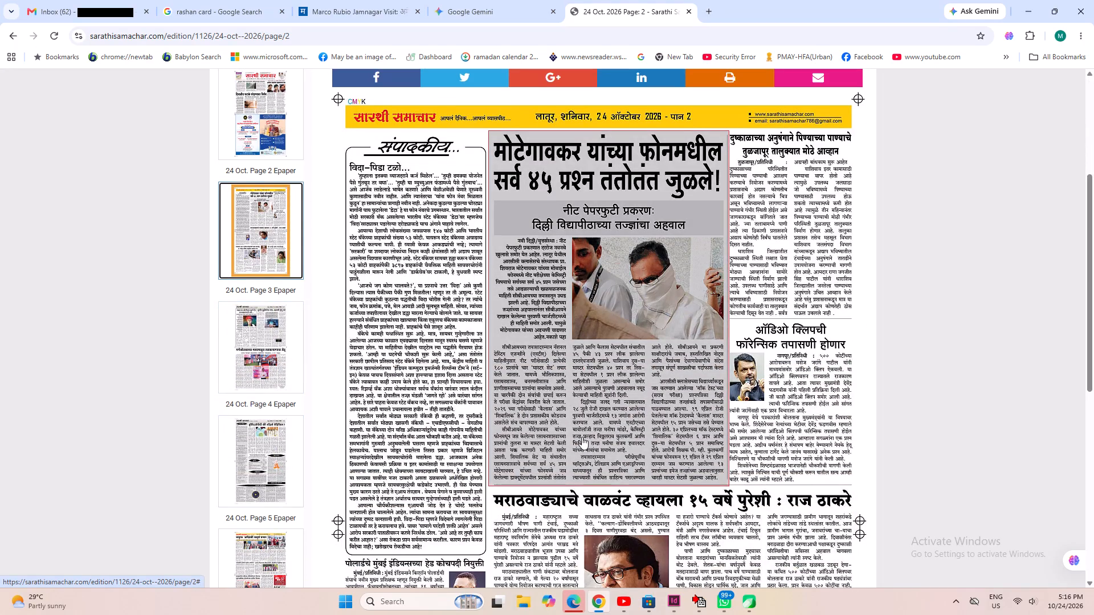
{"action": "left_click", "coordinate": [582, 437]}
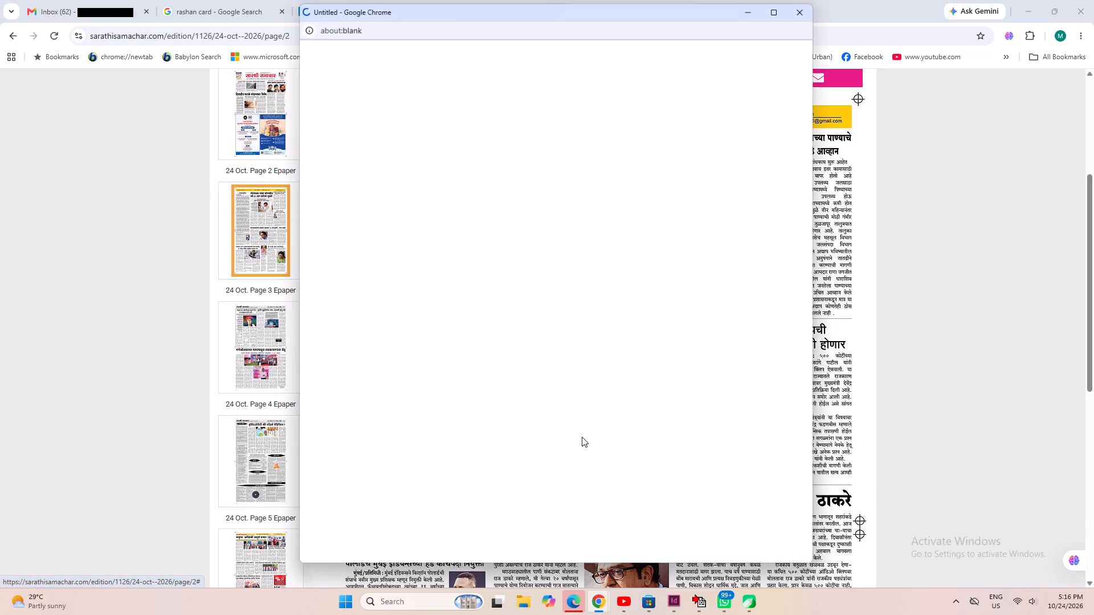
{"action": "right_click", "coordinate": [667, 352]}
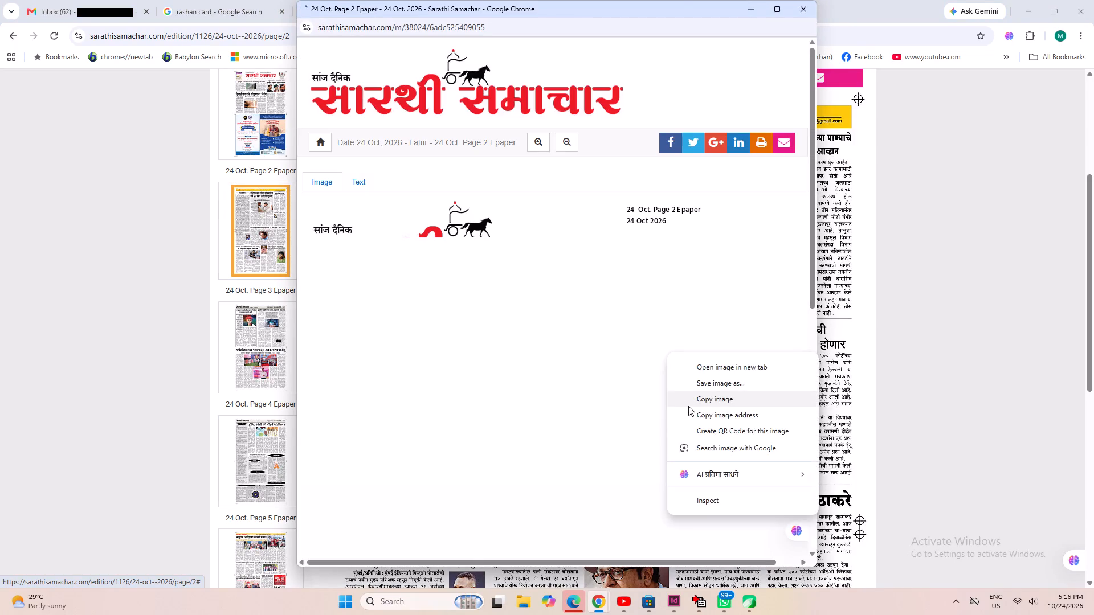
{"action": "left_click", "coordinate": [689, 405]}
{"action": "left_click", "coordinate": [604, 601]}
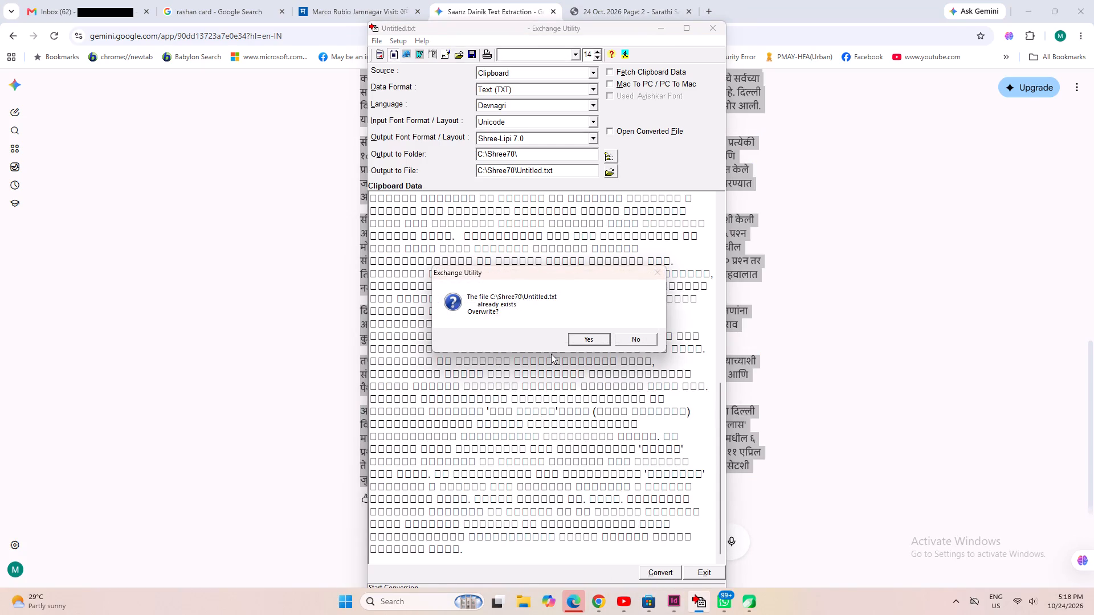
{"action": "left_click", "coordinate": [594, 345]}
{"action": "left_click", "coordinate": [629, 337]}
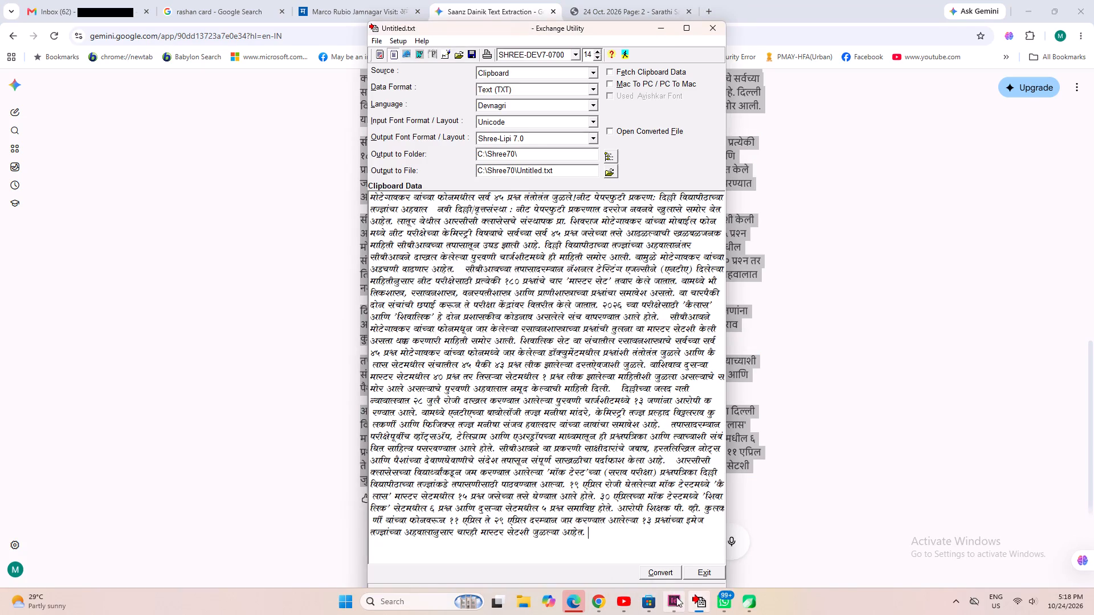
In InDesign, draw a text frame about 195 × 217 mm on the pasteboard beside page 1 and paste the converted article.
{"action": "left_click", "coordinate": [671, 607]}
{"action": "scroll", "coordinate": [469, 276], "scroll_direction": "up", "scroll_amount": 6}
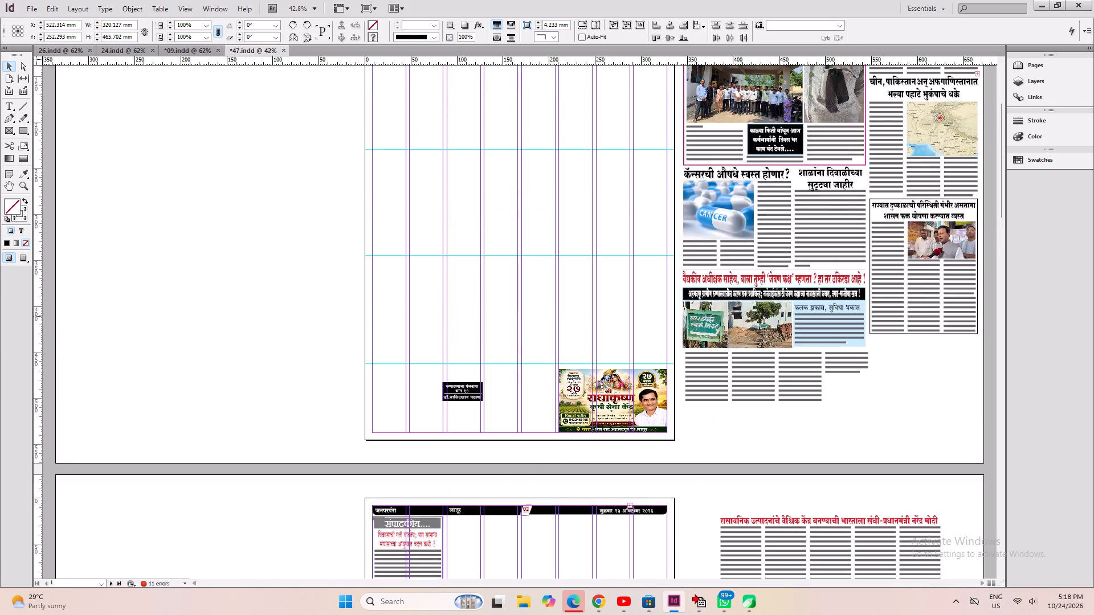
{"action": "scroll", "coordinate": [528, 316], "scroll_direction": "up", "scroll_amount": 2}
{"action": "left_click", "coordinate": [7, 104]}
{"action": "left_click_drag", "start_coordinate": [122, 211], "coordinate": [301, 412]}
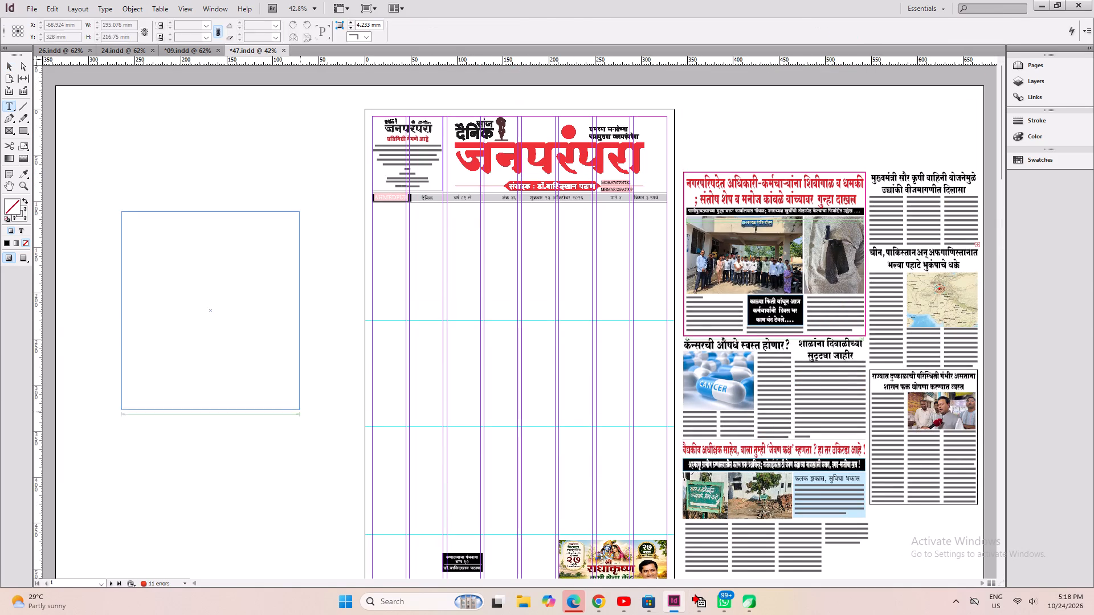
{"action": "left_click_drag", "start_coordinate": [301, 412], "coordinate": [300, 415]}
{"action": "key", "text": "ctrl+v"}
Move the article's headline out of the pasted text into a new text frame about 117 × 63 mm below page 1's masthead.
{"action": "key", "text": "ctrl+2"}
{"action": "scroll", "coordinate": [450, 315], "scroll_direction": "up", "scroll_amount": 8}
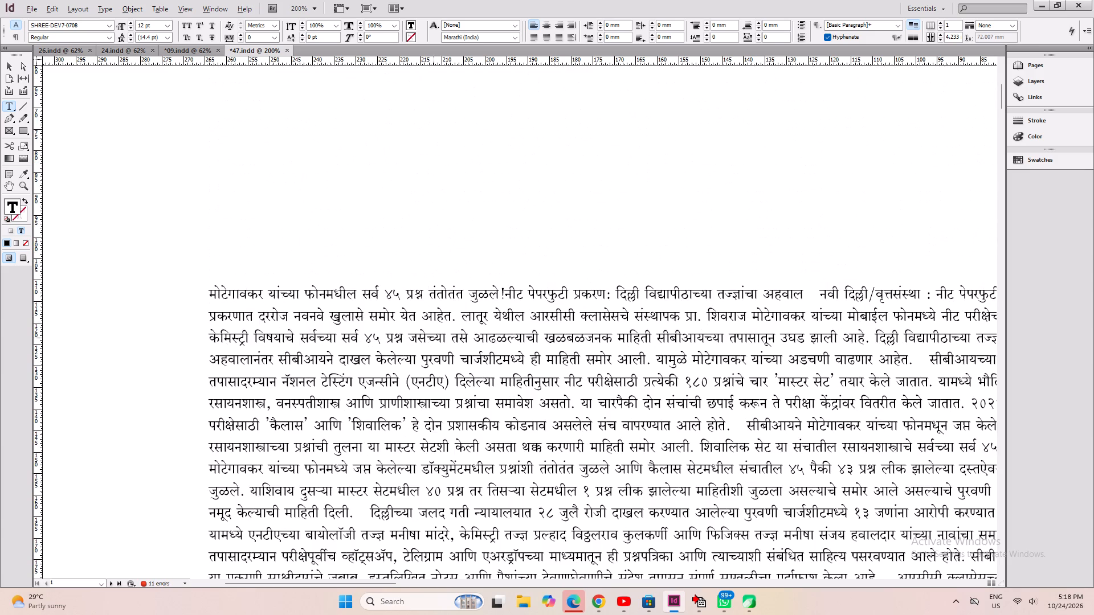
{"action": "left_click_drag", "start_coordinate": [636, 439], "coordinate": [521, 450], "text": "alt"}
{"action": "left_click", "coordinate": [389, 346]}
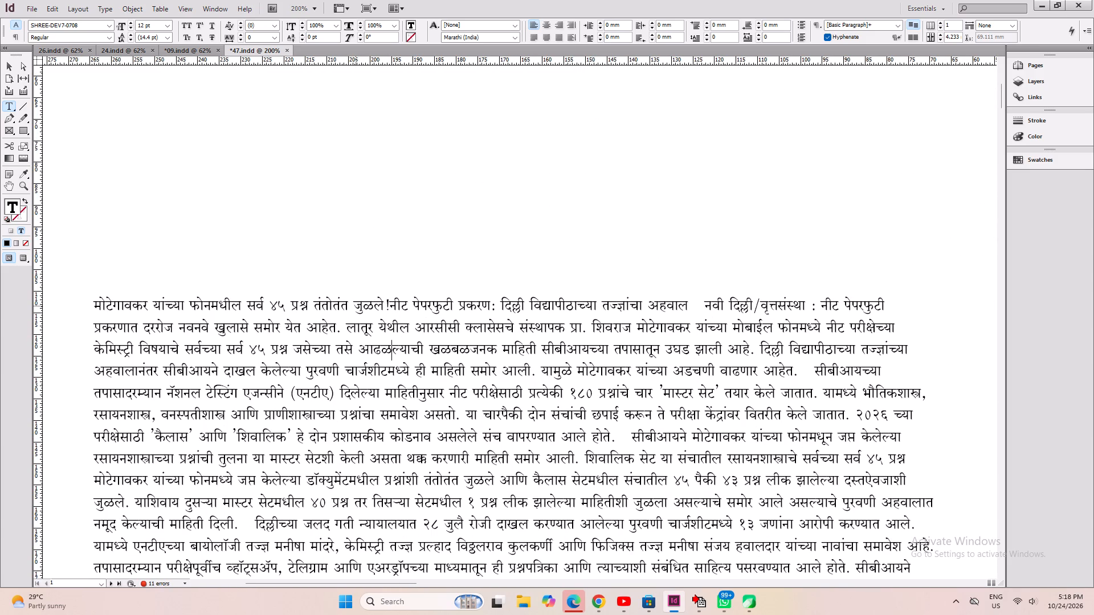
{"action": "left_click_drag", "start_coordinate": [387, 306], "coordinate": [64, 268]}
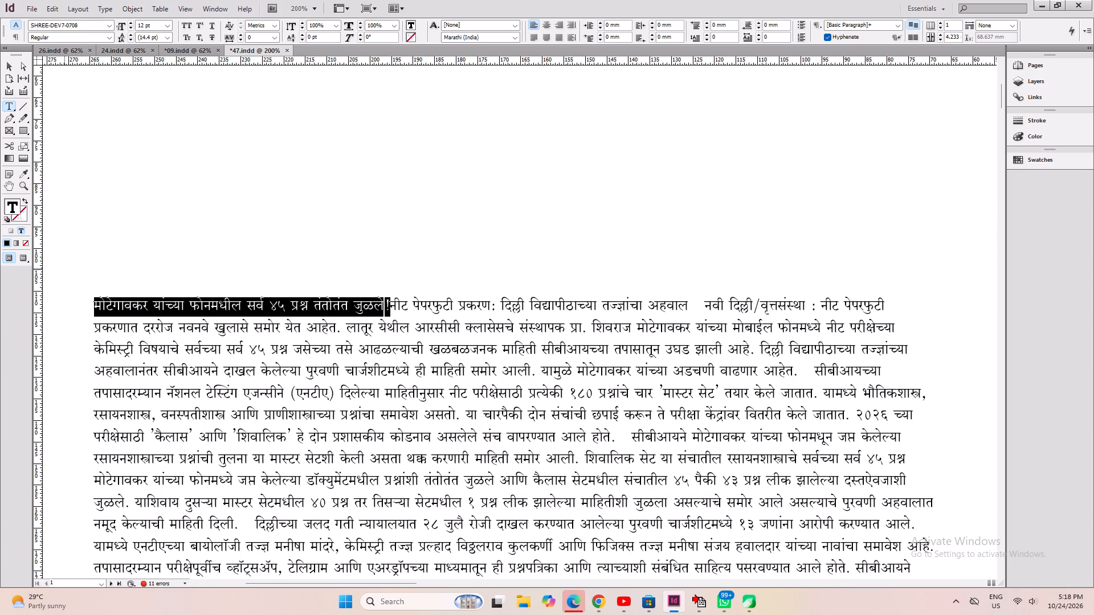
{"action": "key", "text": "ctrl+x"}
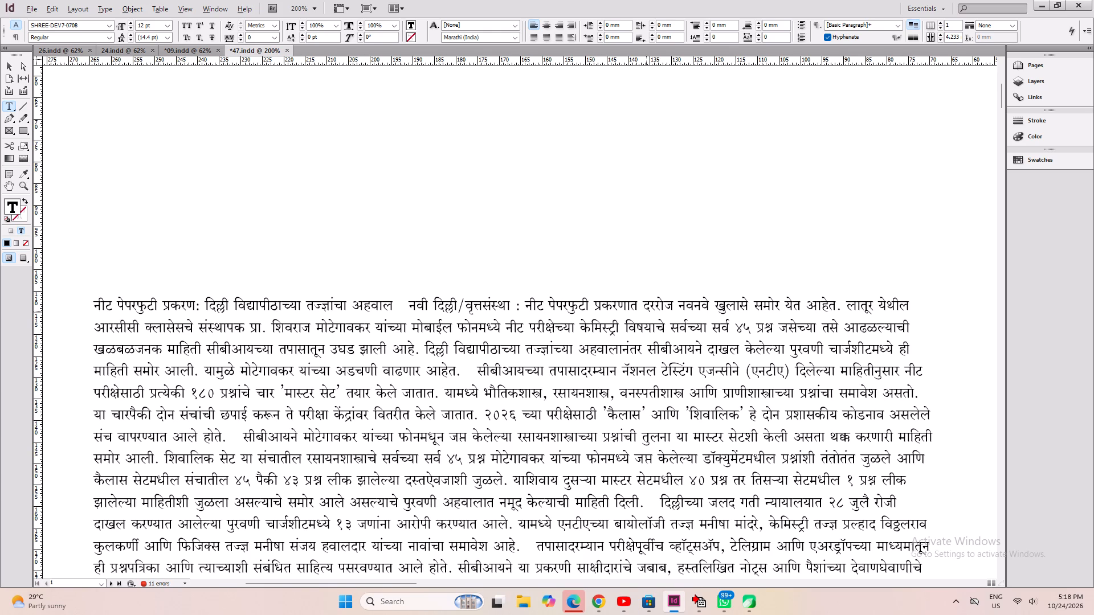
{"action": "left_click_drag", "start_coordinate": [746, 315], "coordinate": [183, 294], "text": "alt"}
{"action": "left_click_drag", "start_coordinate": [720, 396], "coordinate": [218, 259], "text": "alt"}
{"action": "left_click_drag", "start_coordinate": [494, 359], "coordinate": [451, 440], "text": "alt"}
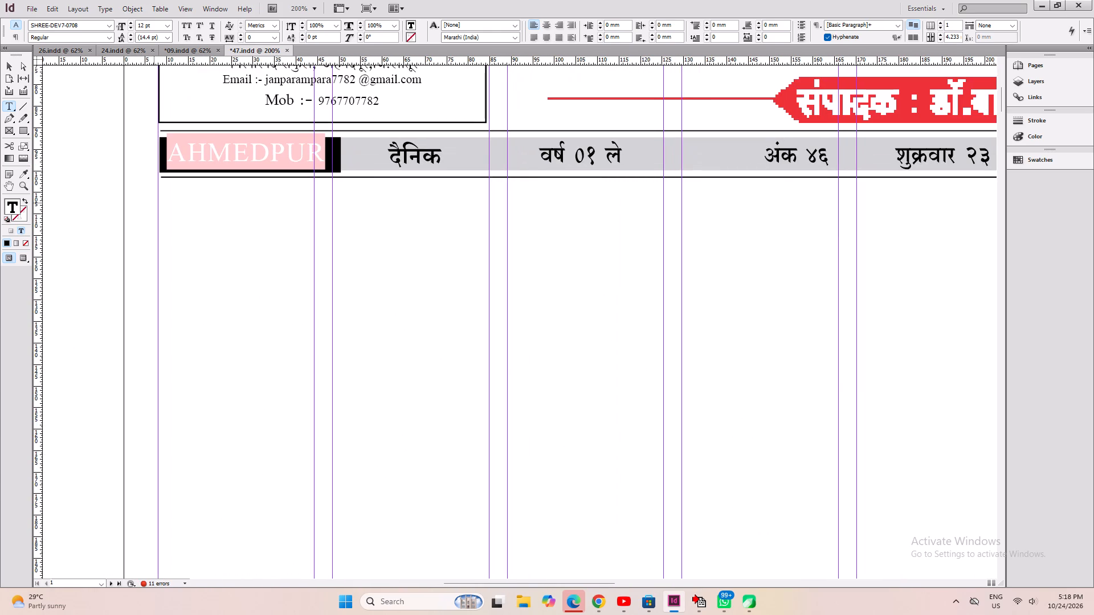
{"action": "left_click_drag", "start_coordinate": [158, 202], "coordinate": [660, 474]}
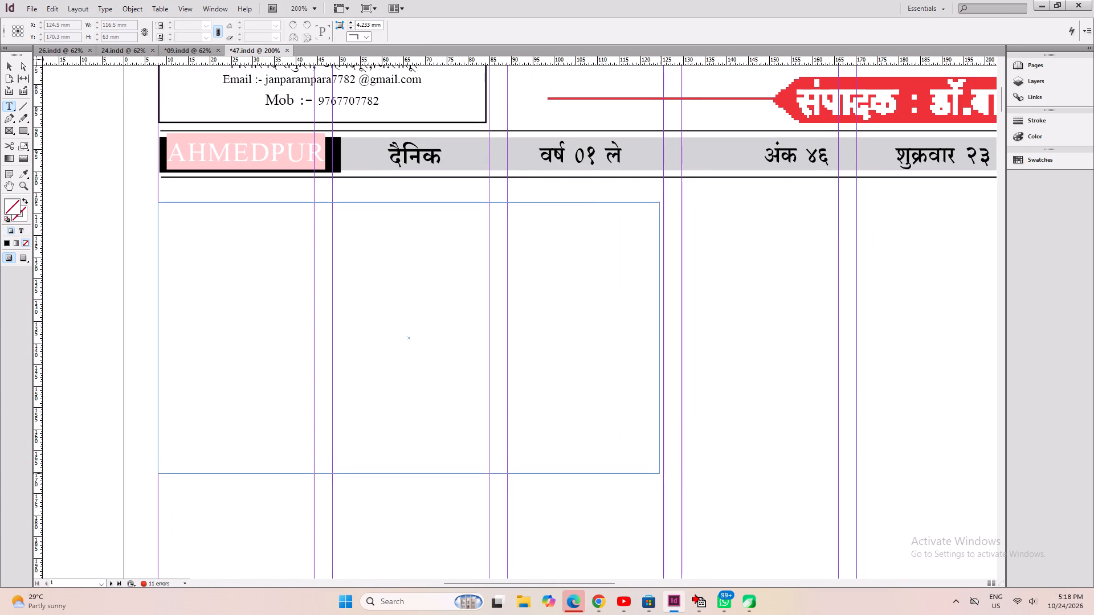
{"action": "left_click_drag", "start_coordinate": [660, 474], "coordinate": [663, 476]}
{"action": "key", "text": "ctrl+v"}
{"action": "key", "text": "ctrl+a"}
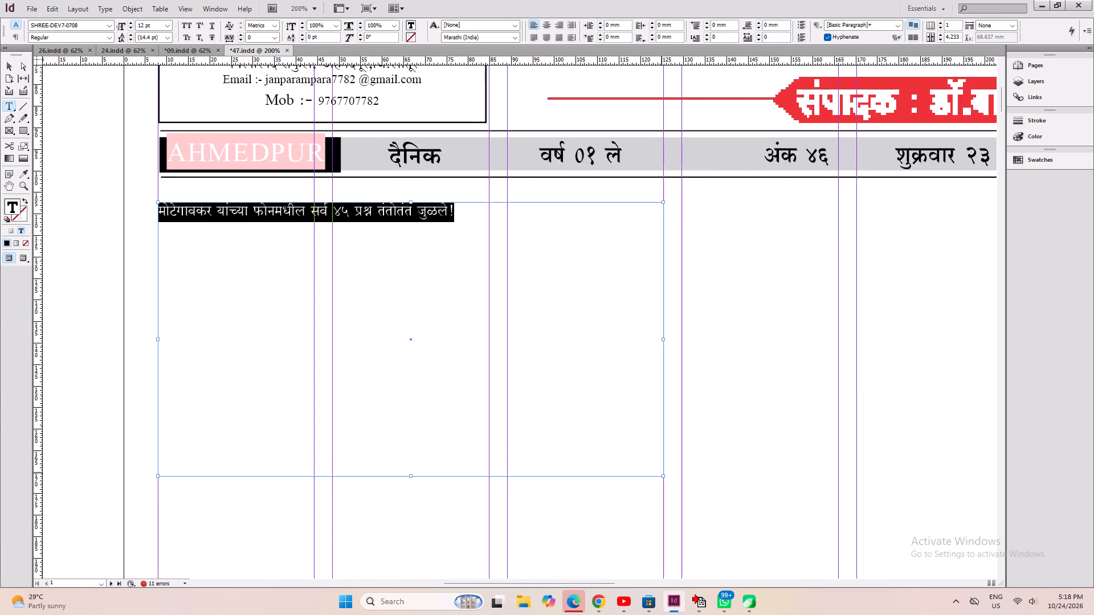
{"action": "left_click", "coordinate": [221, 203]}
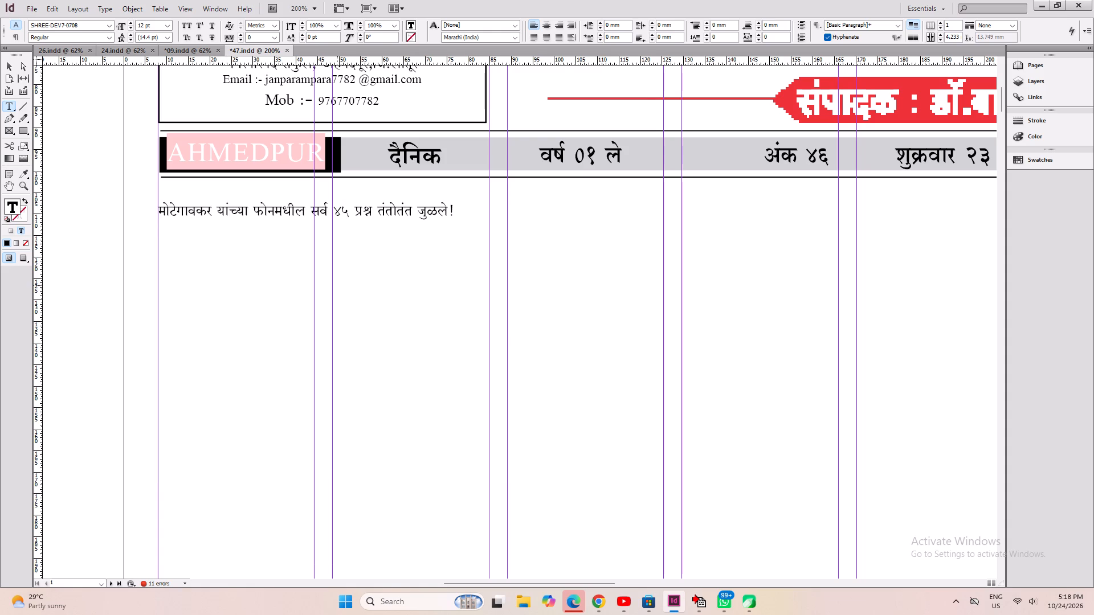
Delete the word यांच्या after मोटेगावकर in the new headline.
{"action": "key", "text": "Right"}
{"action": "key", "text": "Right"}
{"action": "key", "text": "Right"}
{"action": "key", "text": "Right"}
{"action": "key", "text": "Right"}
{"action": "key", "text": "Right"}
{"action": "key", "text": "Right"}
{"action": "key", "text": "Right"}
{"action": "key", "text": "Right"}
{"action": "key", "text": "Left"}
{"action": "key", "text": "Left"}
{"action": "key", "text": "Left"}
{"action": "key", "text": "Left"}
{"action": "key", "text": "Right"}
{"action": "key", "text": "BackSpace"}
{"action": "key", "text": "BackSpace"}
{"action": "key", "text": "BackSpace"}
{"action": "key", "text": "BackSpace"}
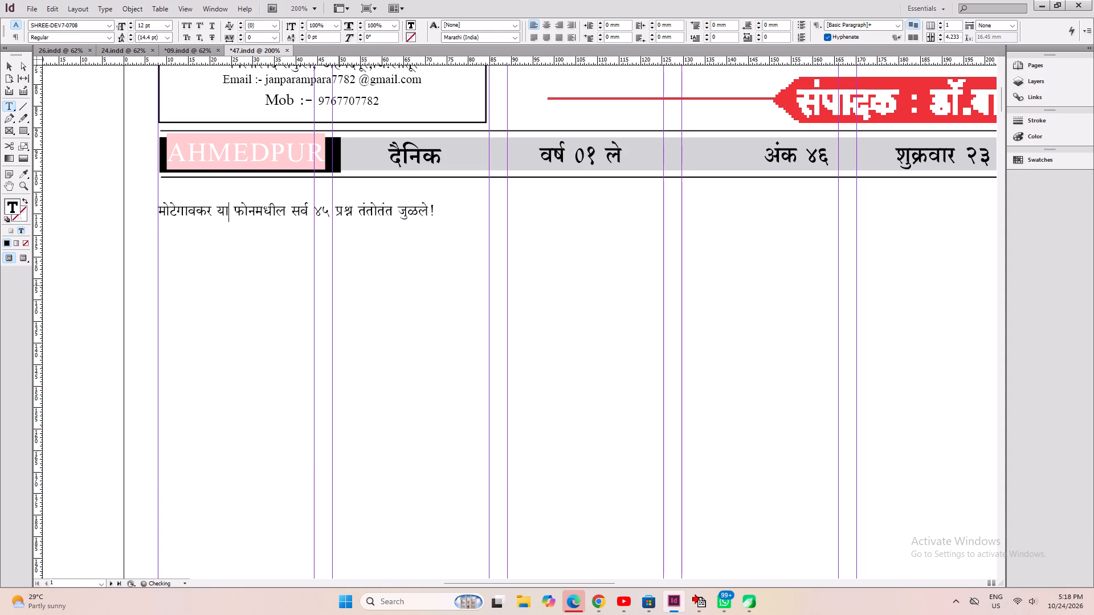
{"action": "key", "text": "BackSpace"}
{"action": "key", "text": "BackSpace"}
{"action": "key", "text": "BackSpace"}
{"action": "type", "text": "p`"}
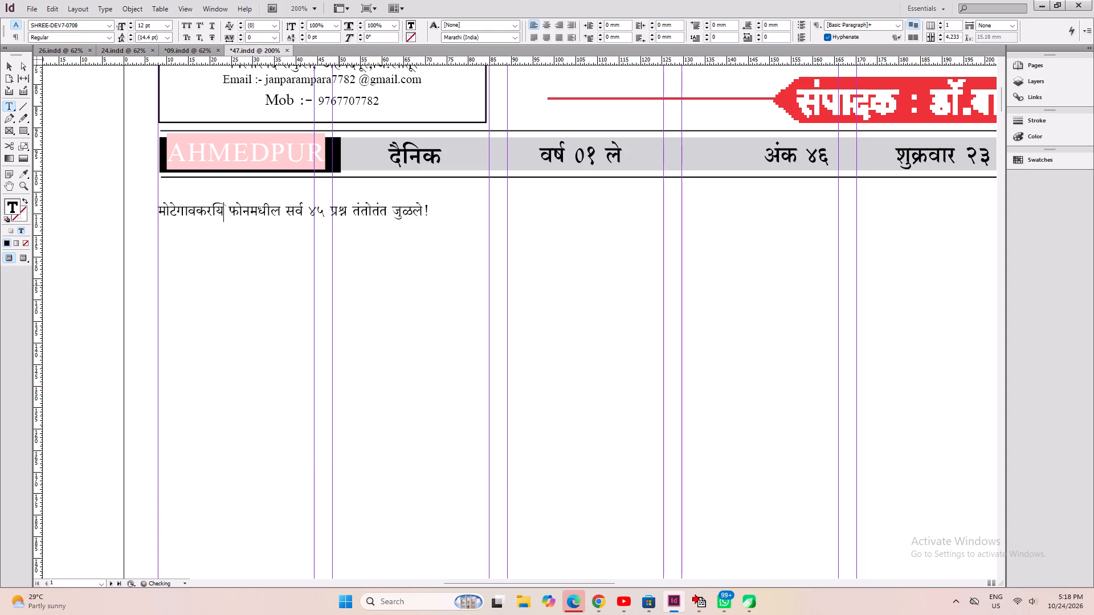
{"action": "key", "text": "BackSpace"}
{"action": "key", "text": "BackSpace"}
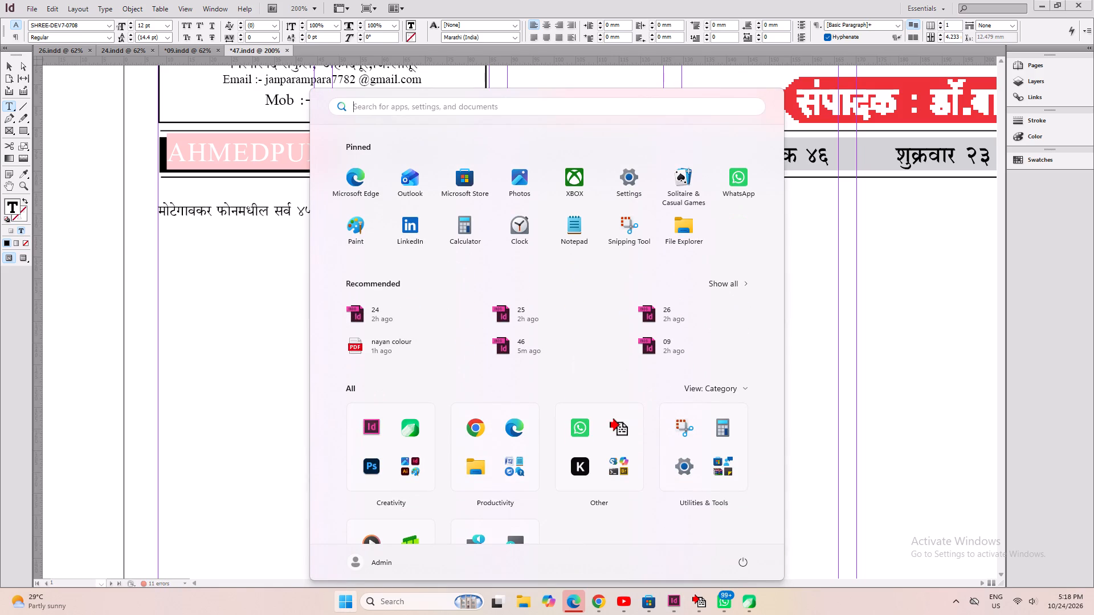
Start the Shree-Lipi Dev Ratna keyboard handler, minimise it, and complete the headline's first word as मोटेगावकच्या.
{"action": "type", "text": "sh"}
{"action": "key", "text": "Return"}
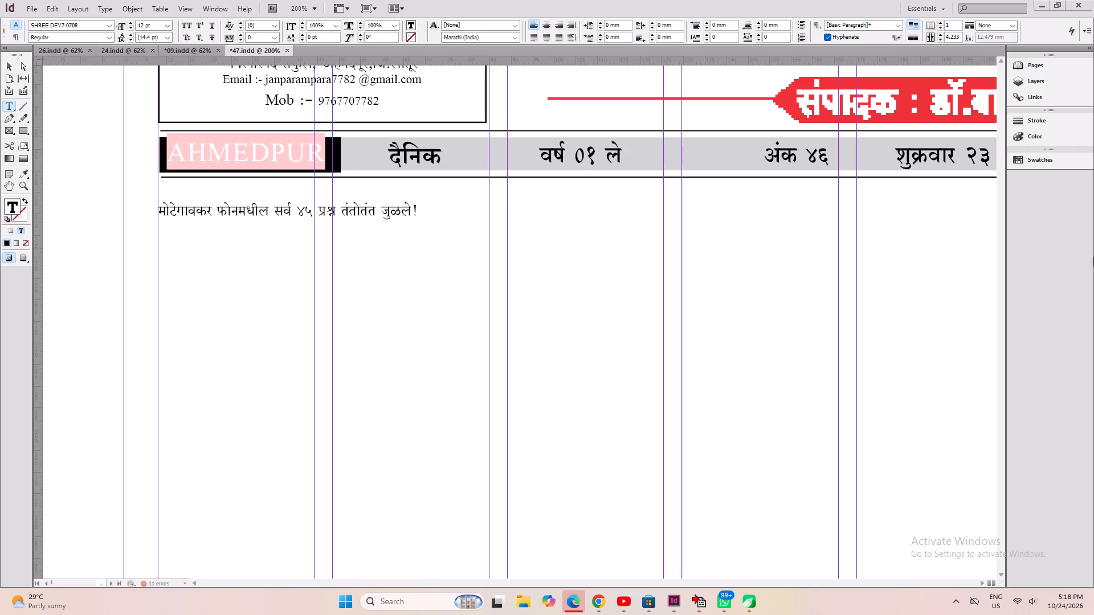
{"action": "left_click", "coordinate": [954, 606]}
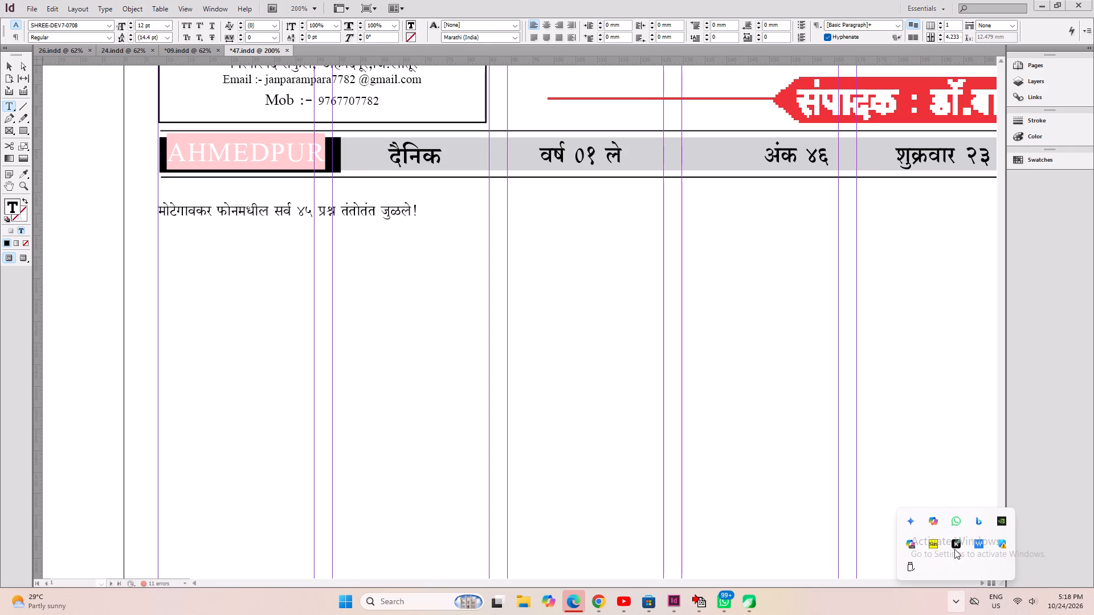
{"action": "double_click", "coordinate": [931, 547]}
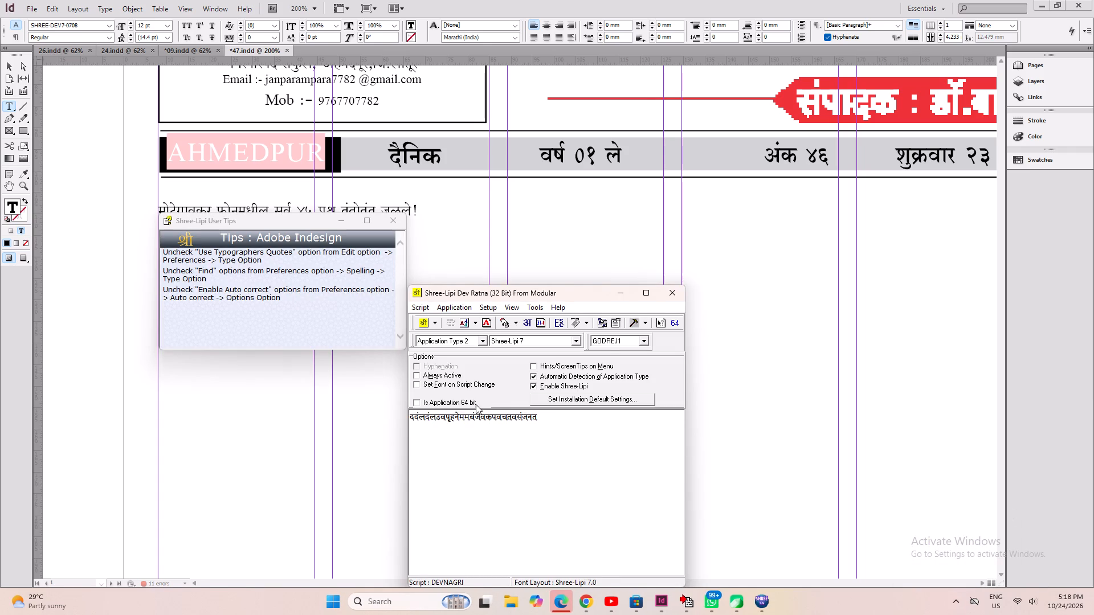
{"action": "left_click", "coordinate": [462, 401]}
{"action": "left_click", "coordinate": [462, 401]}
{"action": "left_click", "coordinate": [626, 298]}
{"action": "type", "text": "P`;K"}
Apply the red headline formatting of the boxed नगरपरिषदेत article on the pasteboard to the whole new headline with the Eyedropper.
{"action": "key", "text": "ctrl+a"}
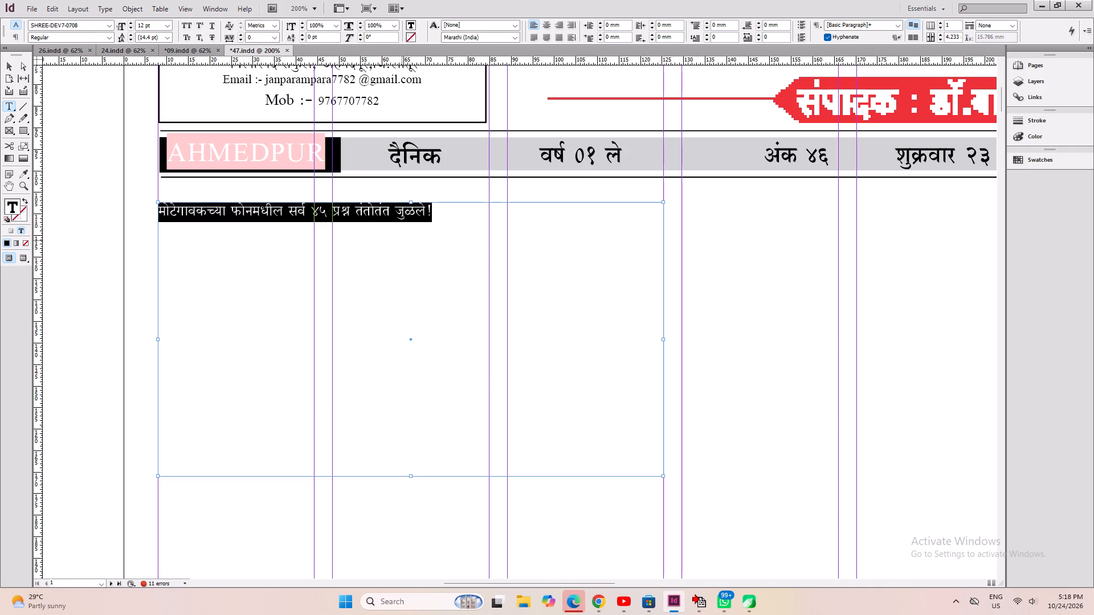
{"action": "key", "text": "ctrl+0"}
{"action": "key", "text": "ctrl+1"}
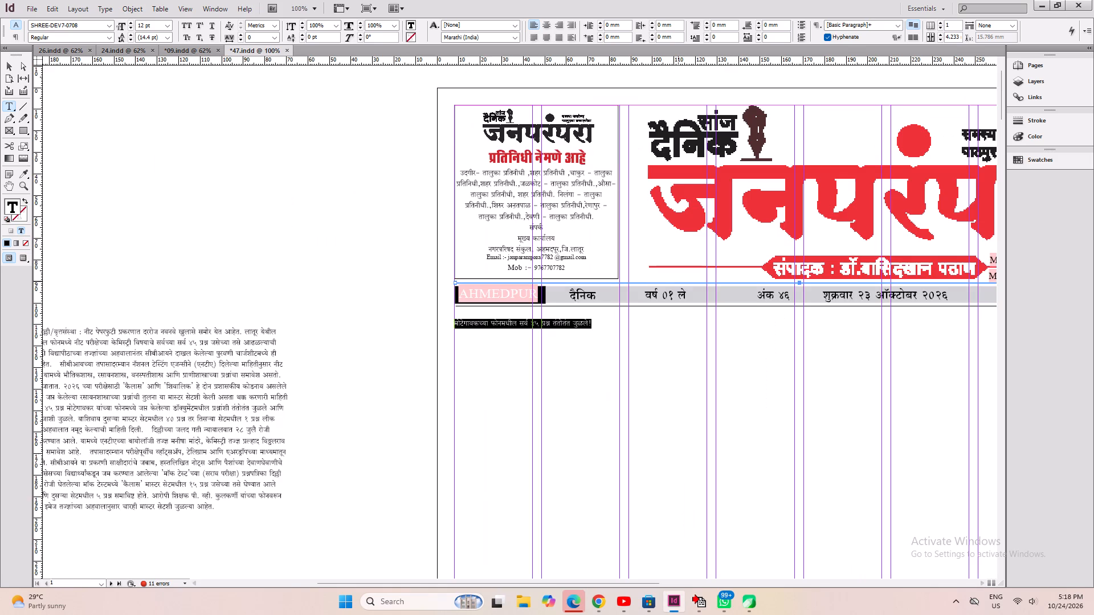
{"action": "left_click_drag", "start_coordinate": [849, 399], "coordinate": [444, 389], "text": "alt"}
{"action": "left_click_drag", "start_coordinate": [529, 407], "coordinate": [272, 418], "text": "alt"}
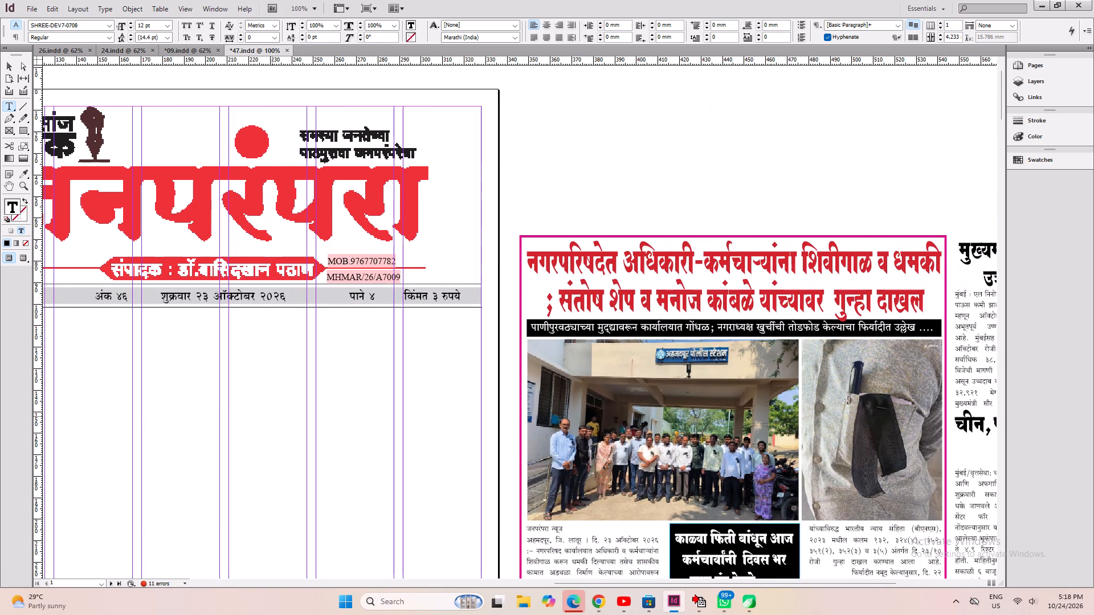
{"action": "left_click", "coordinate": [23, 173]}
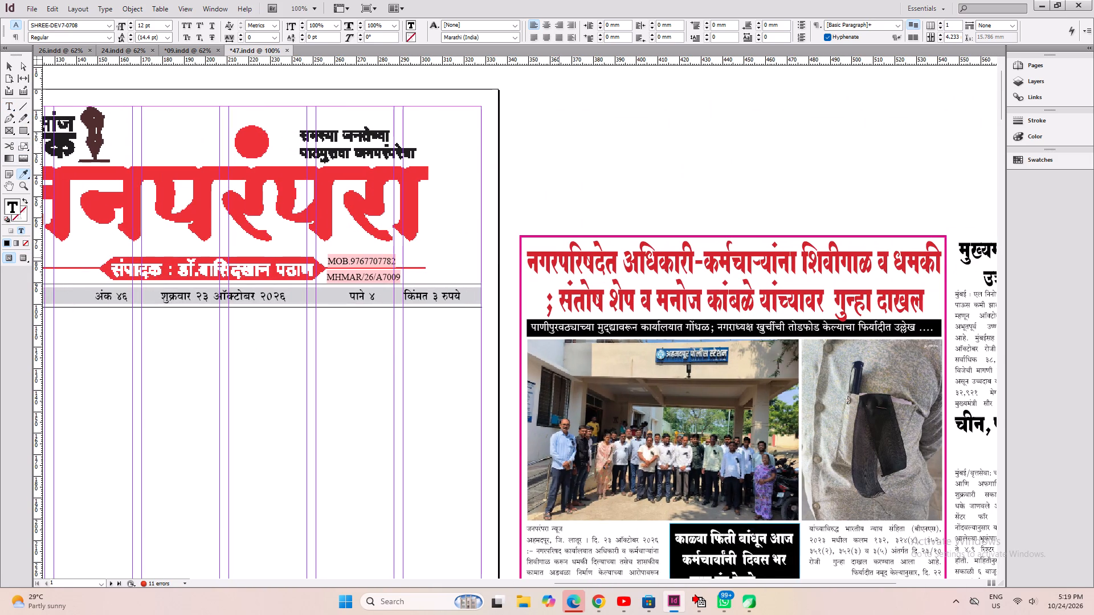
{"action": "left_click", "coordinate": [559, 252]}
{"action": "key", "text": "ctrl+1"}
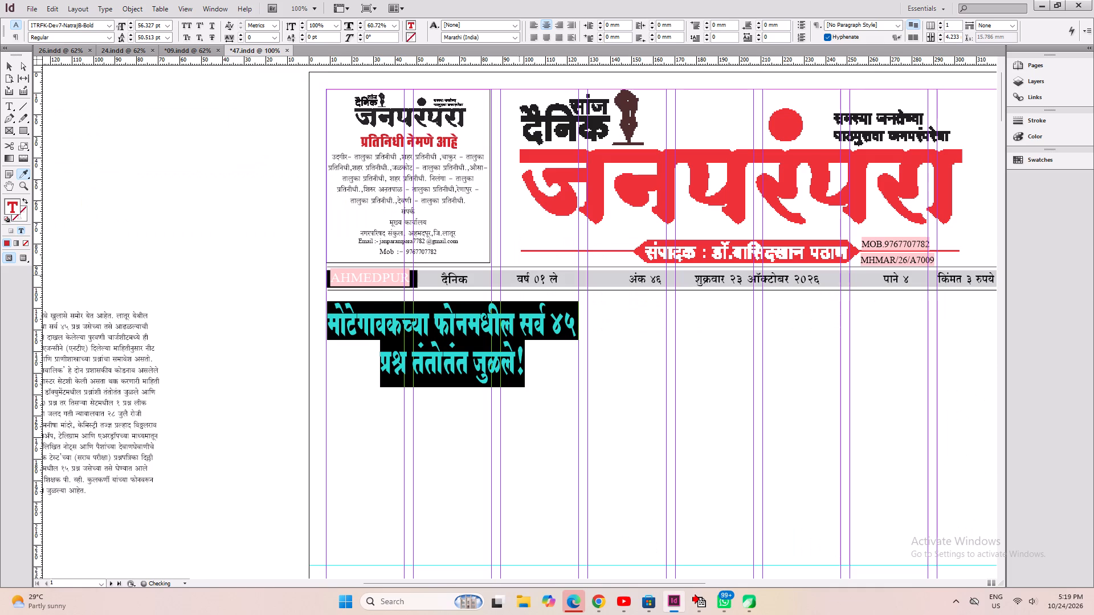
Insert a line break before सर्व in the headline.
{"action": "left_click", "coordinate": [9, 101]}
{"action": "left_click", "coordinate": [528, 324]}
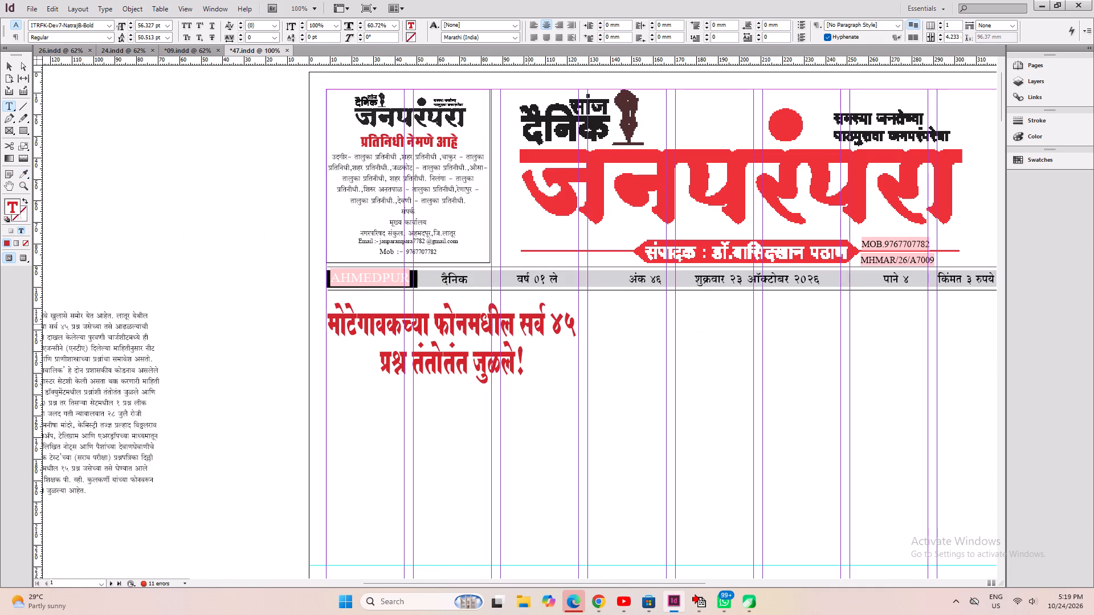
{"action": "key", "text": "Left"}
{"action": "key", "text": "Return"}
{"action": "key", "text": "ctrl+a"}
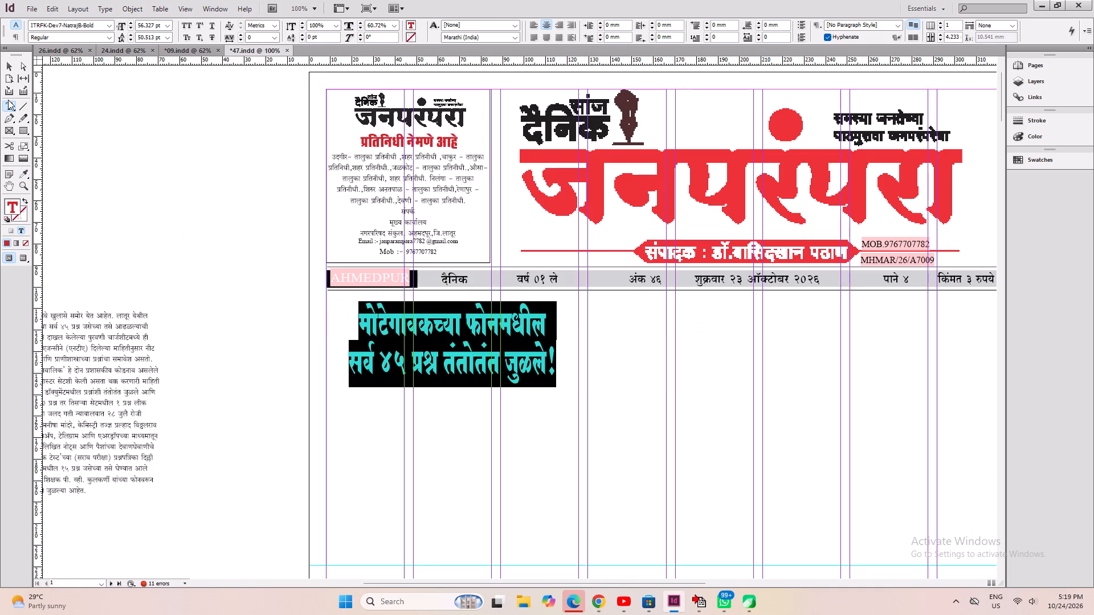
Fit the headline frame to its text, align it to the page's inner margin, and stretch it to about 117 mm across three columns.
{"action": "left_click", "coordinate": [9, 61]}
{"action": "key", "text": "ctrl+alt+c"}
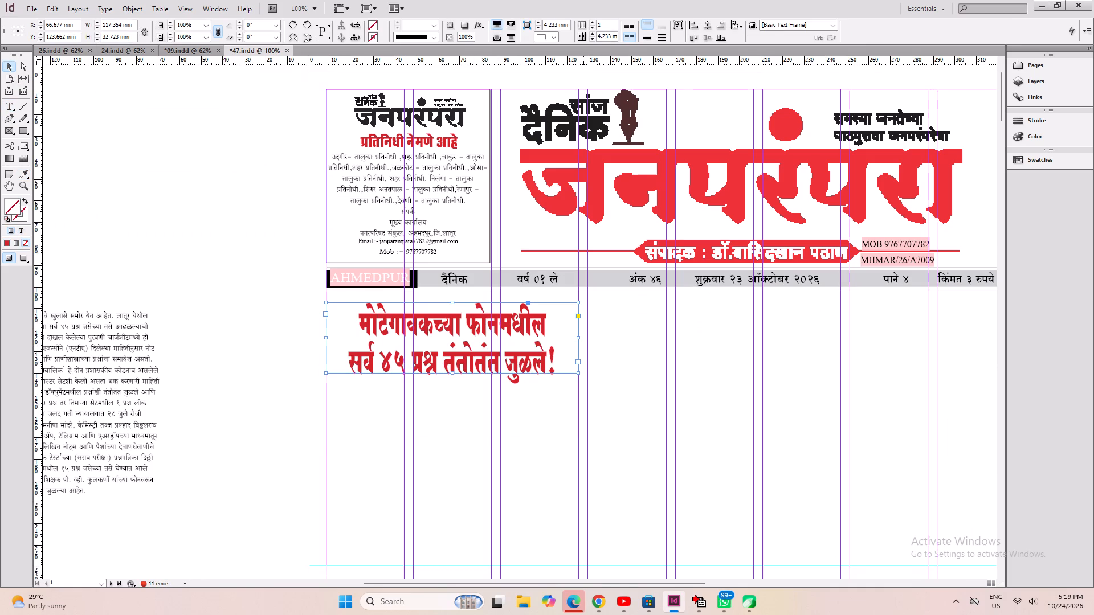
{"action": "left_click", "coordinate": [580, 341]}
{"action": "left_click_drag", "start_coordinate": [575, 337], "coordinate": [560, 337]}
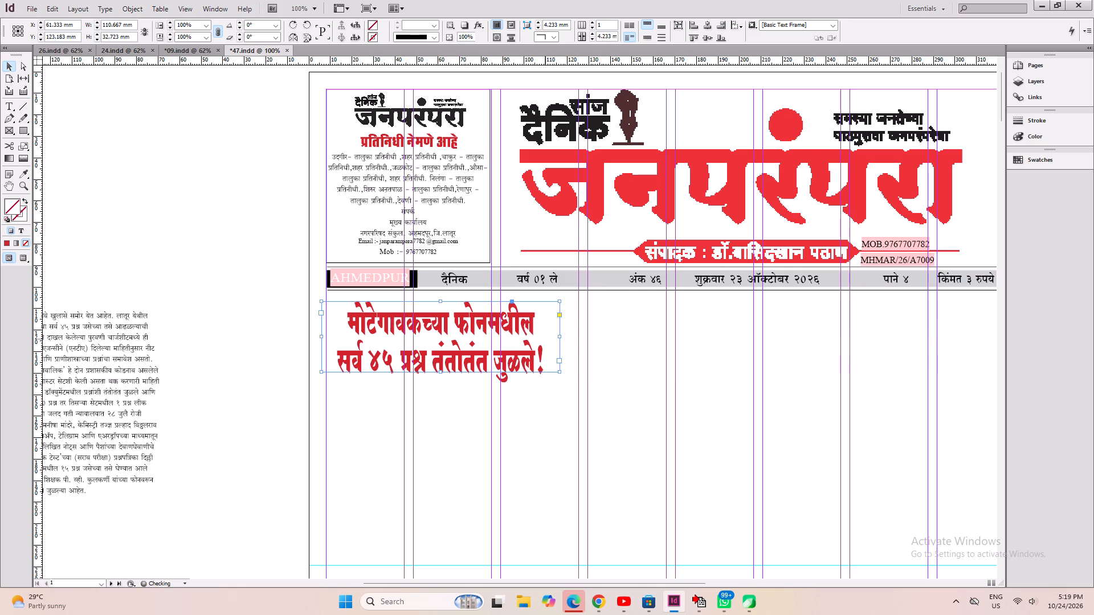
{"action": "left_click", "coordinate": [443, 335]}
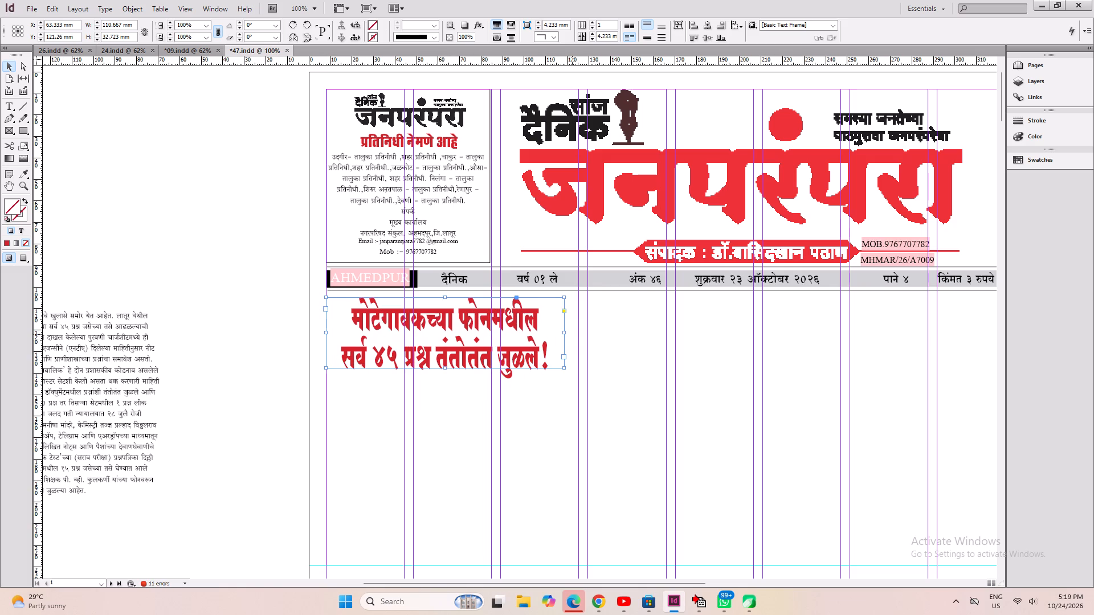
{"action": "left_click_drag", "start_coordinate": [566, 333], "coordinate": [542, 334]}
{"action": "left_click_drag", "start_coordinate": [542, 334], "coordinate": [570, 331], "text": "ctrl"}
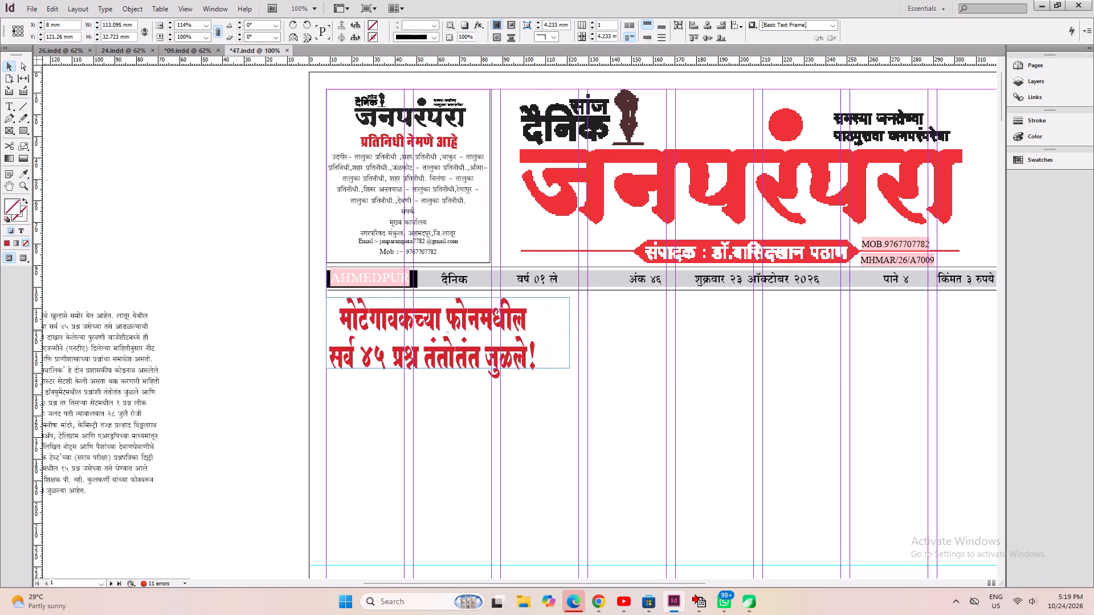
{"action": "left_click_drag", "start_coordinate": [570, 331], "coordinate": [579, 331], "text": "ctrl"}
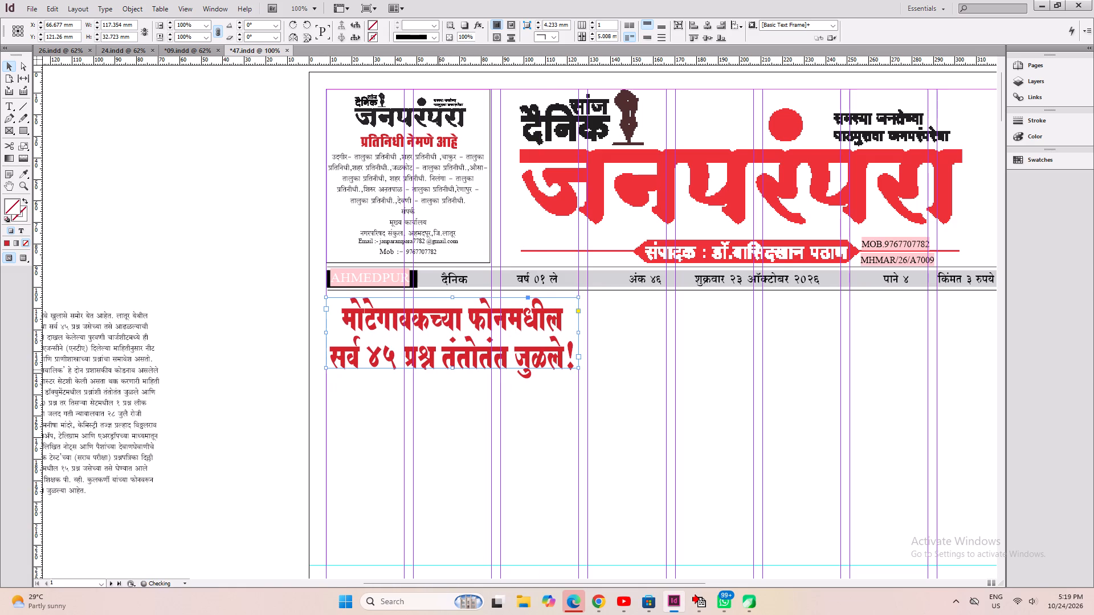
Nudge the headline frame up about 1 mm towards the masthead and save the document.
{"action": "left_click", "coordinate": [477, 433]}
{"action": "key", "text": "ctrl+a"}
{"action": "key", "text": "ctrl+s"}
{"action": "left_click", "coordinate": [459, 353]}
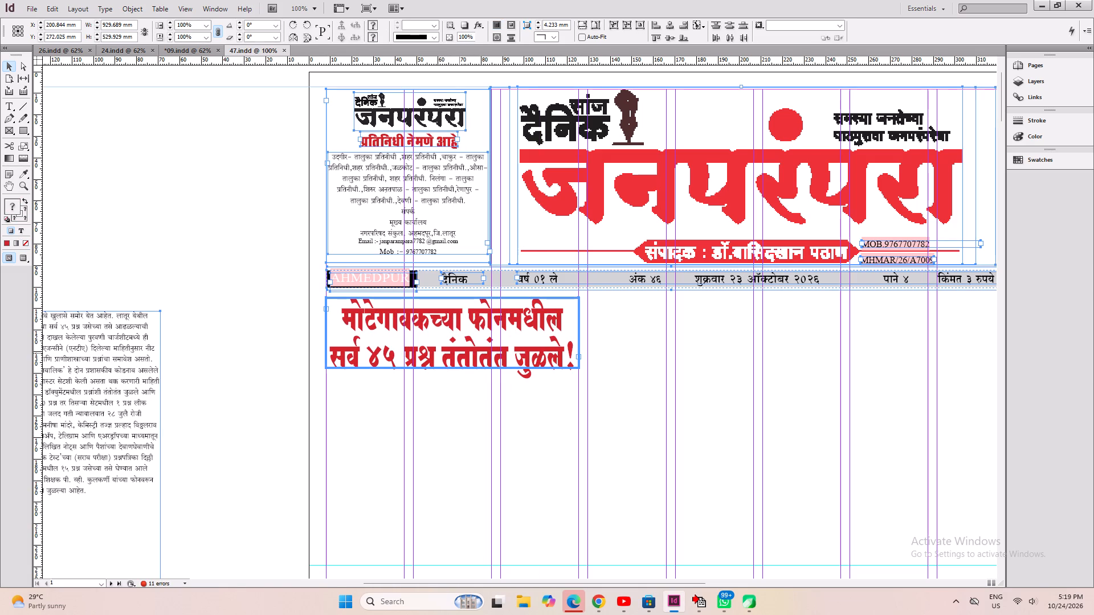
{"action": "left_click", "coordinate": [419, 434]}
{"action": "left_click", "coordinate": [424, 357]}
{"action": "key", "text": "Up"}
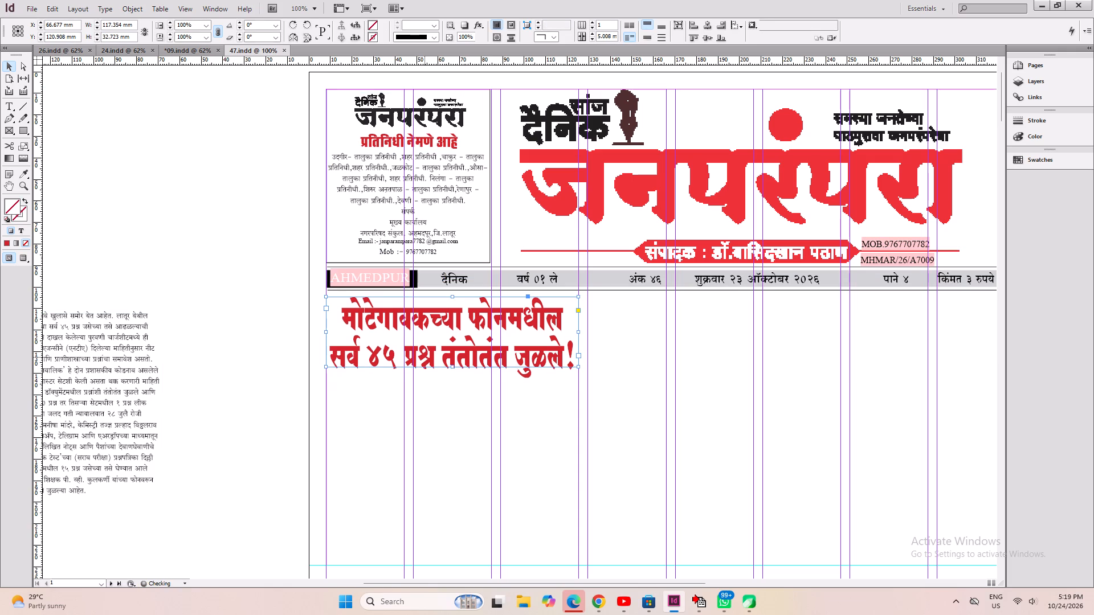
{"action": "key", "text": "Up"}
{"action": "key", "text": "Up"}
{"action": "key", "text": "ctrl+s"}
{"action": "key", "text": "ctrl+0"}
{"action": "key", "text": "ctrl+s"}
Fit the article's body text frame on the pasteboard to its text.
{"action": "left_click", "coordinate": [200, 215]}
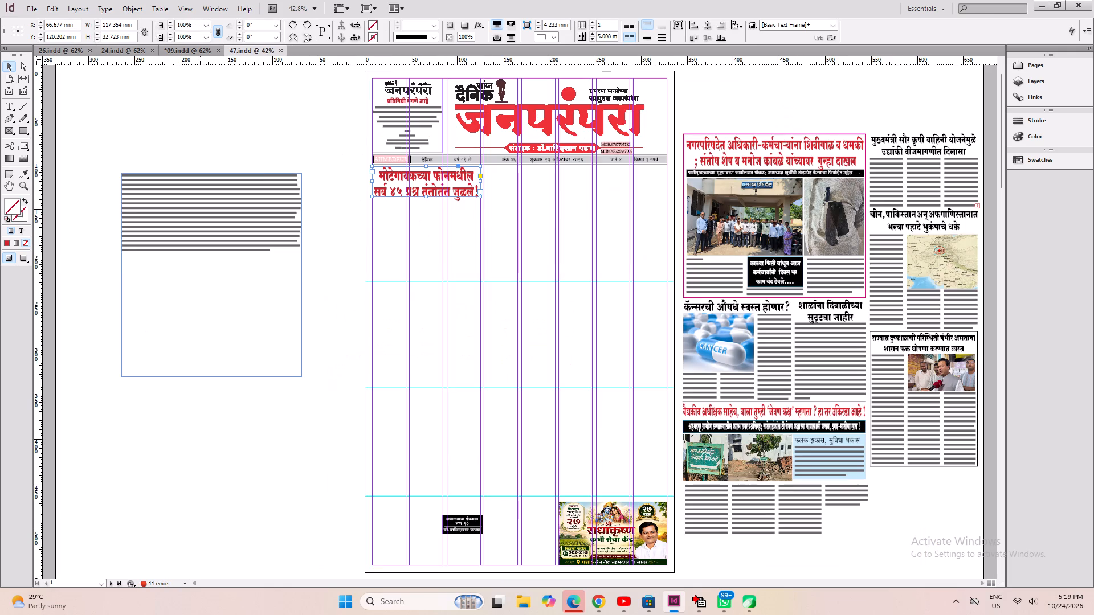
{"action": "key", "text": "ctrl+1"}
{"action": "key", "text": "ctrl+alt+c"}
Move the black रुग्णालयाचा पंचनामा भाग १७ box from the bottom of page 1 onto the pasteboard beside it.
{"action": "scroll", "coordinate": [420, 377], "scroll_direction": "down", "scroll_amount": 4}
{"action": "key", "text": "space"}
{"action": "key", "text": "space"}
{"action": "key", "text": "space"}
{"action": "left_click_drag", "start_coordinate": [512, 442], "coordinate": [419, 272]}
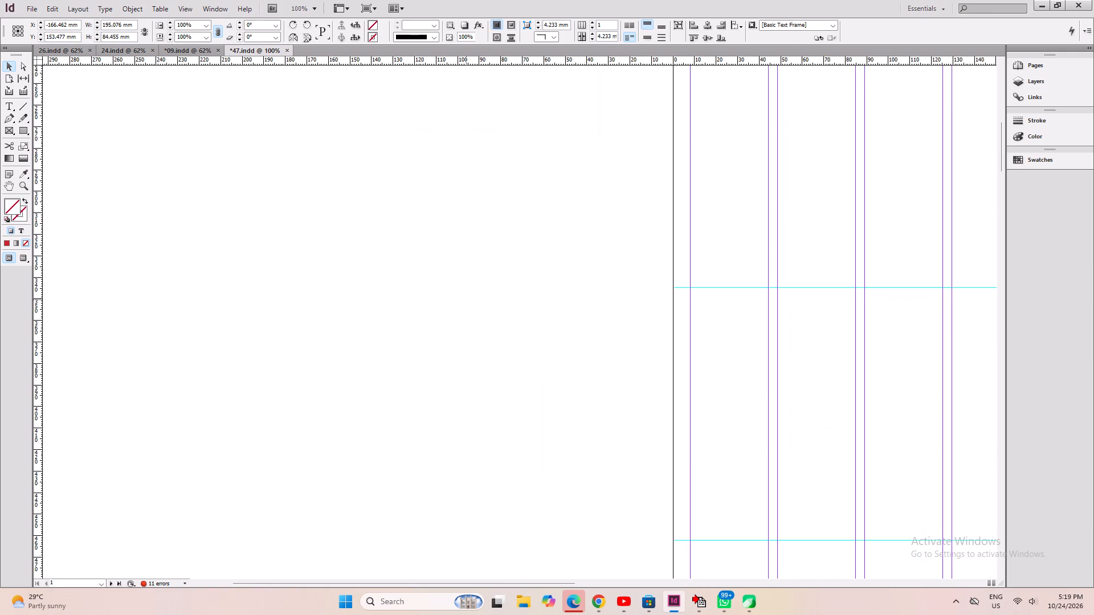
{"action": "key", "text": "space"}
{"action": "key", "text": "space"}
{"action": "left_click_drag", "start_coordinate": [597, 446], "coordinate": [429, 223]}
{"action": "left_click_drag", "start_coordinate": [384, 299], "coordinate": [889, 470]}
{"action": "left_click_drag", "start_coordinate": [749, 396], "coordinate": [232, 317]}
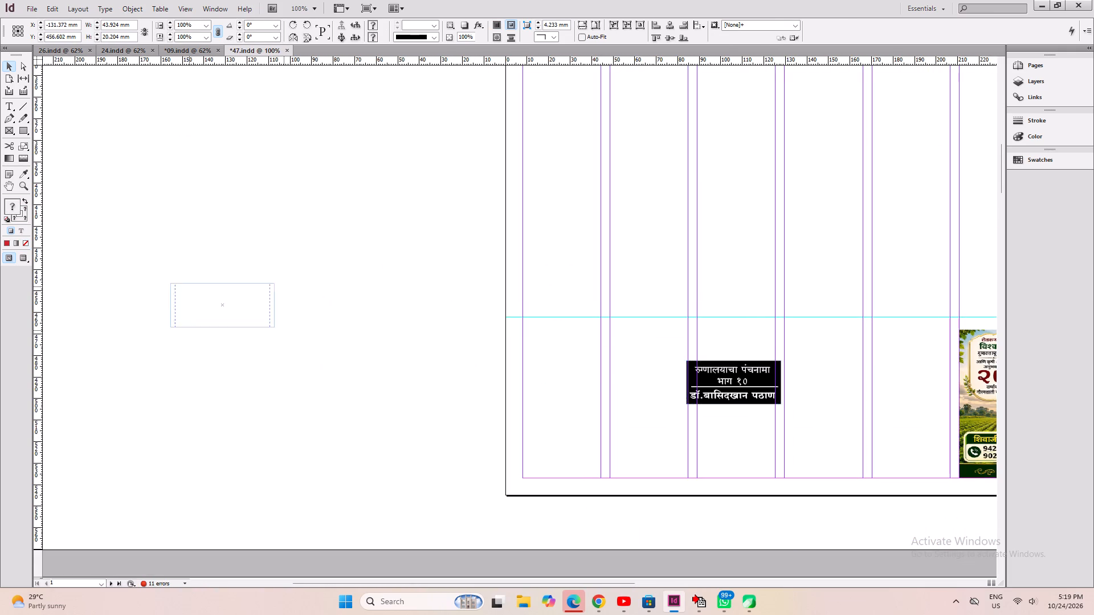
{"action": "left_click_drag", "start_coordinate": [232, 317], "coordinate": [232, 317]}
Move the article's body text frame onto page 1 directly below the red headline, aligned with the first column's edge.
{"action": "key", "text": "space"}
{"action": "key", "text": "space"}
{"action": "key", "text": "space"}
{"action": "key", "text": "space"}
{"action": "key", "text": "space"}
{"action": "key", "text": "space"}
{"action": "key", "text": "space"}
{"action": "key", "text": "space"}
{"action": "key", "text": "space"}
{"action": "key", "text": "space"}
{"action": "key", "text": "space"}
{"action": "key", "text": "space"}
{"action": "key", "text": "space"}
{"action": "key", "text": "space"}
{"action": "key", "text": "space"}
{"action": "key", "text": "space"}
{"action": "key", "text": "space"}
{"action": "left_click_drag", "start_coordinate": [394, 274], "coordinate": [511, 561]}
{"action": "left_click_drag", "start_coordinate": [397, 257], "coordinate": [454, 592]}
{"action": "left_click_drag", "start_coordinate": [376, 276], "coordinate": [967, 355]}
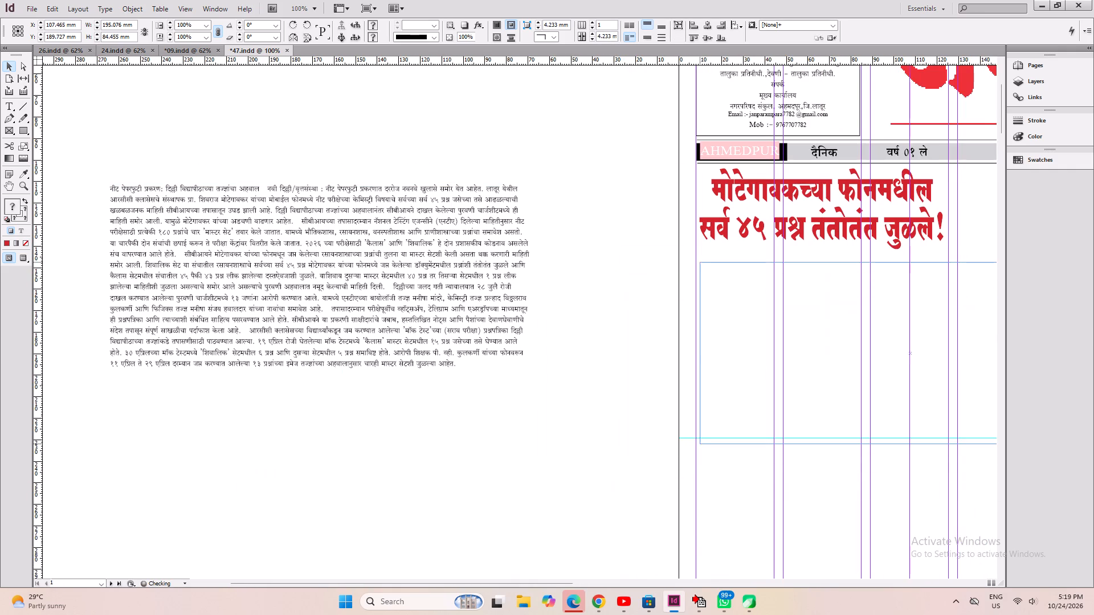
{"action": "left_click_drag", "start_coordinate": [967, 355], "coordinate": [963, 347]}
Resize the body text frame to about 117 mm wide across three columns and fit its height to the text.
{"action": "key", "text": "space"}
{"action": "key", "text": "space"}
{"action": "key", "text": "space"}
{"action": "key", "text": "space"}
{"action": "key", "text": "space"}
{"action": "key", "text": "space"}
{"action": "key", "text": "space"}
{"action": "key", "text": "space"}
{"action": "key", "text": "space"}
{"action": "key", "text": "space"}
{"action": "key", "text": "space"}
{"action": "key", "text": "space"}
{"action": "key", "text": "space"}
{"action": "key", "text": "space"}
{"action": "key", "text": "space"}
{"action": "key", "text": "space"}
{"action": "key", "text": "space"}
{"action": "key", "text": "space"}
{"action": "key", "text": "space"}
{"action": "key", "text": "space"}
{"action": "left_click_drag", "start_coordinate": [858, 426], "coordinate": [542, 333]}
{"action": "left_click_drag", "start_coordinate": [597, 425], "coordinate": [598, 361]}
{"action": "left_click_drag", "start_coordinate": [593, 354], "coordinate": [593, 375]}
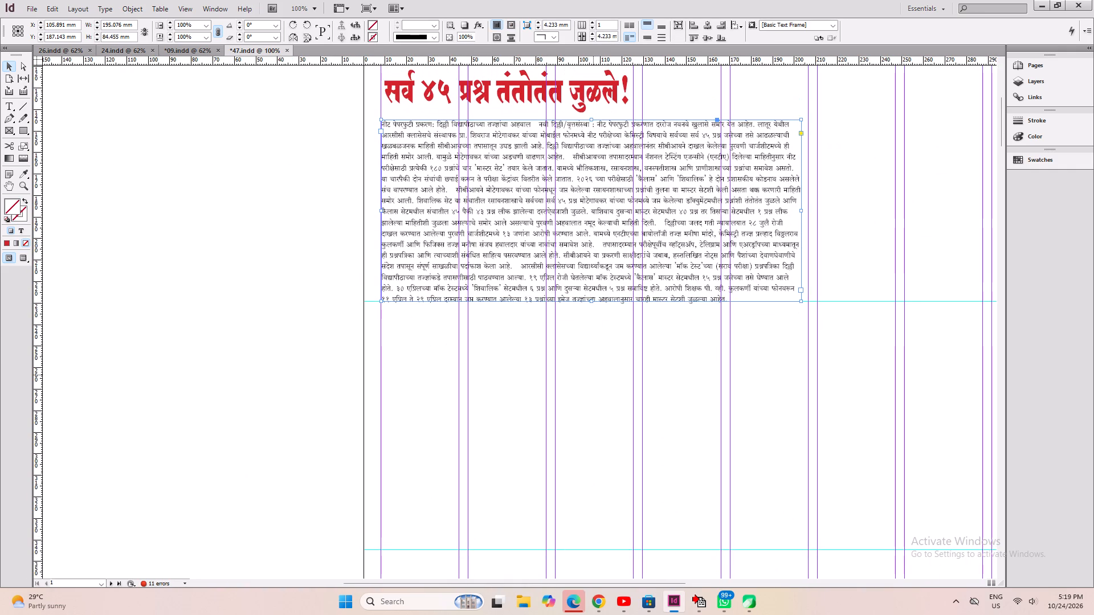
{"action": "left_click_drag", "start_coordinate": [802, 301], "coordinate": [801, 305]}
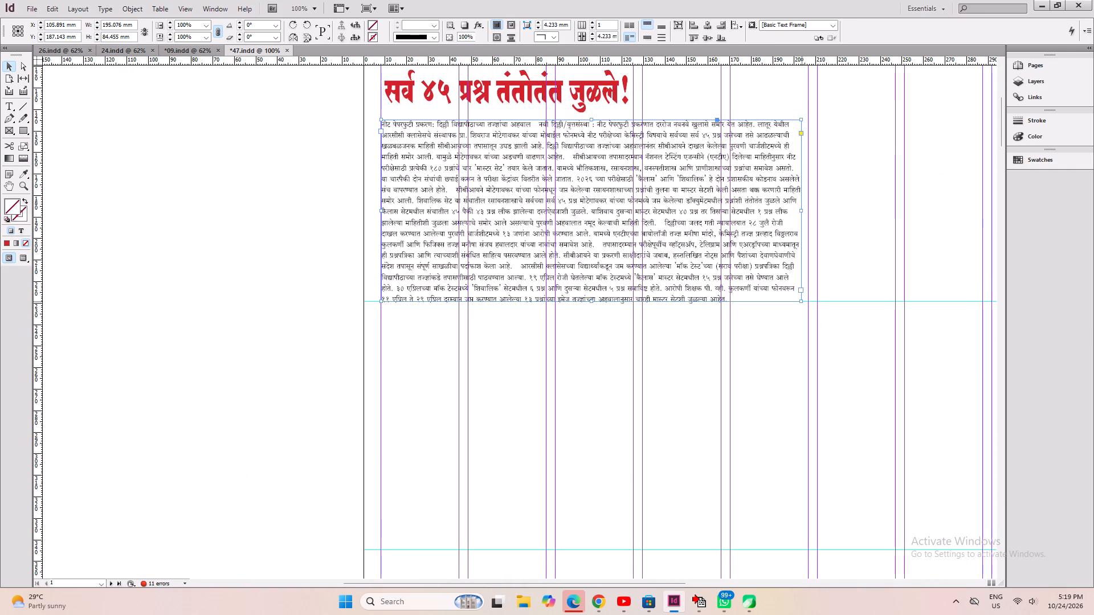
{"action": "left_click_drag", "start_coordinate": [801, 305], "coordinate": [632, 474]}
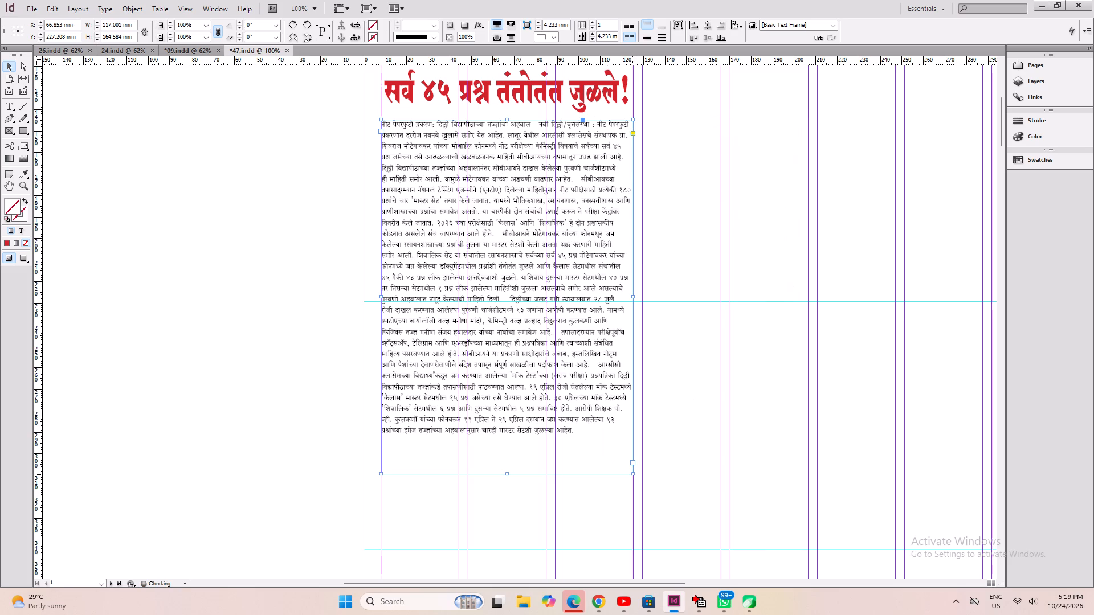
{"action": "key", "text": "ctrl+alt+c"}
{"action": "key", "text": "ctrl+alt+c"}
Delete the opening phrase about the नीट पेपरफुटी report that precedes the नवी दिल्ली dateline in the body text.
{"action": "key", "text": "ctrl+2"}
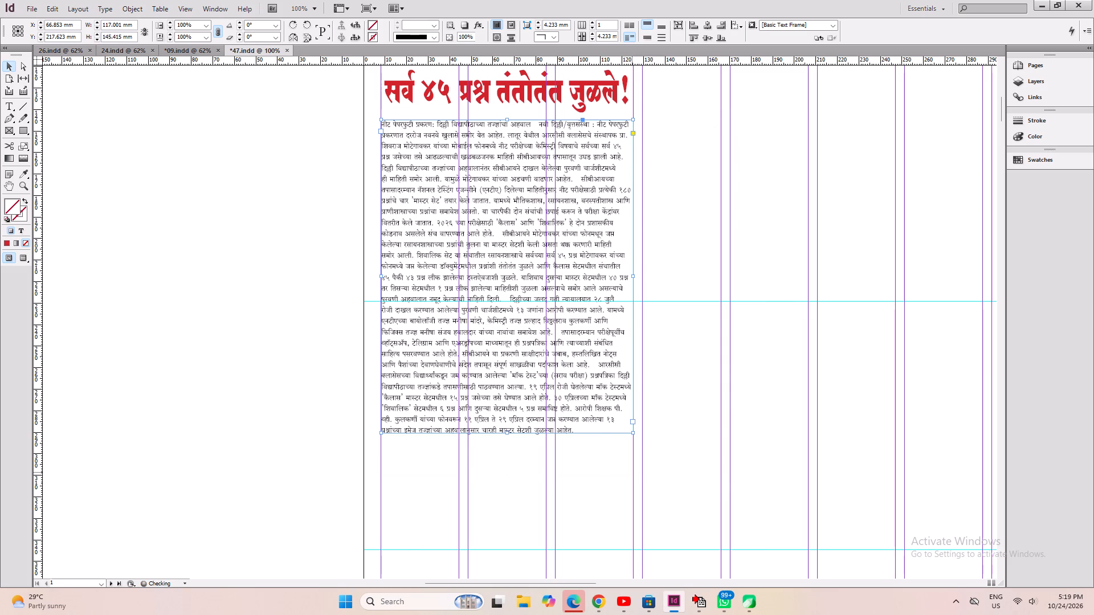
{"action": "scroll", "coordinate": [631, 462], "scroll_direction": "up", "scroll_amount": 6}
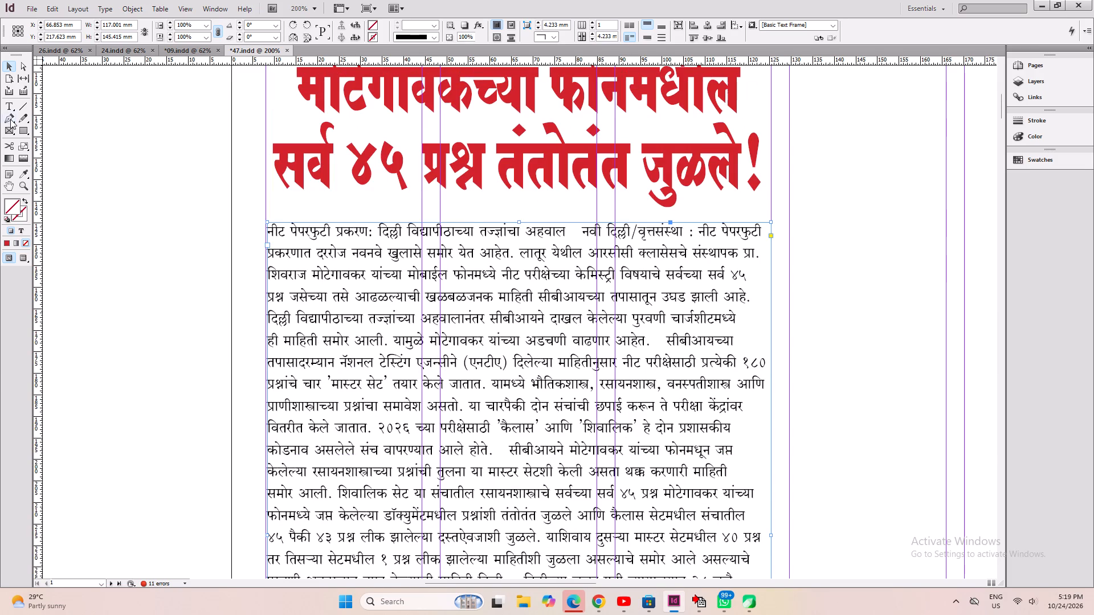
{"action": "left_click", "coordinate": [6, 106]}
{"action": "left_click_drag", "start_coordinate": [581, 230], "coordinate": [0, 116]}
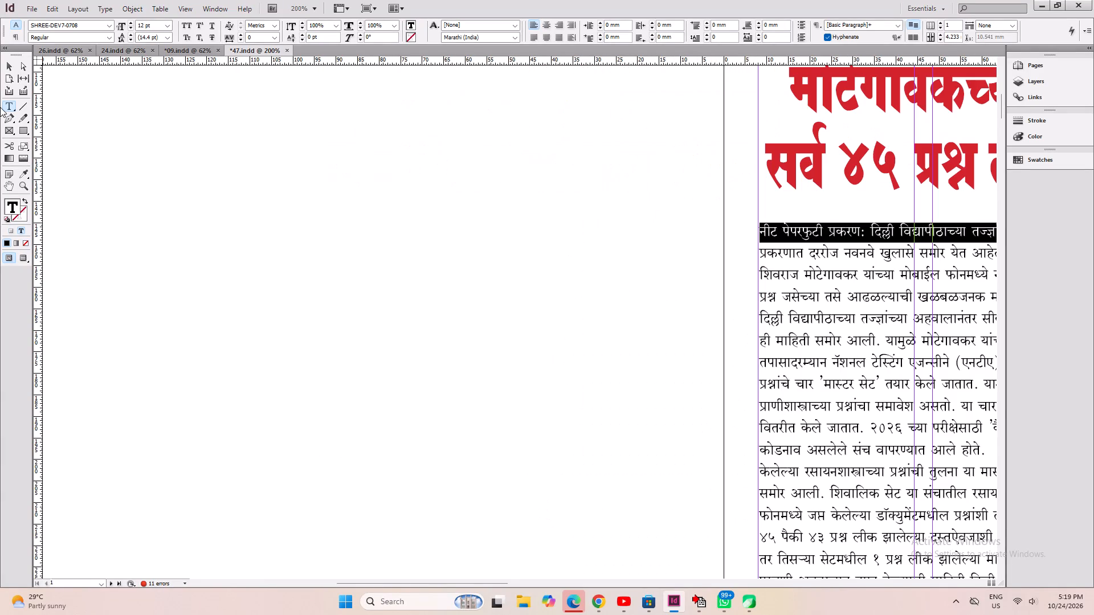
{"action": "key", "text": "BackSpace"}
{"action": "key", "text": "ctrl+1"}
Justify all lines of the article's body text and fit its frame to the text.
{"action": "key", "text": "Right"}
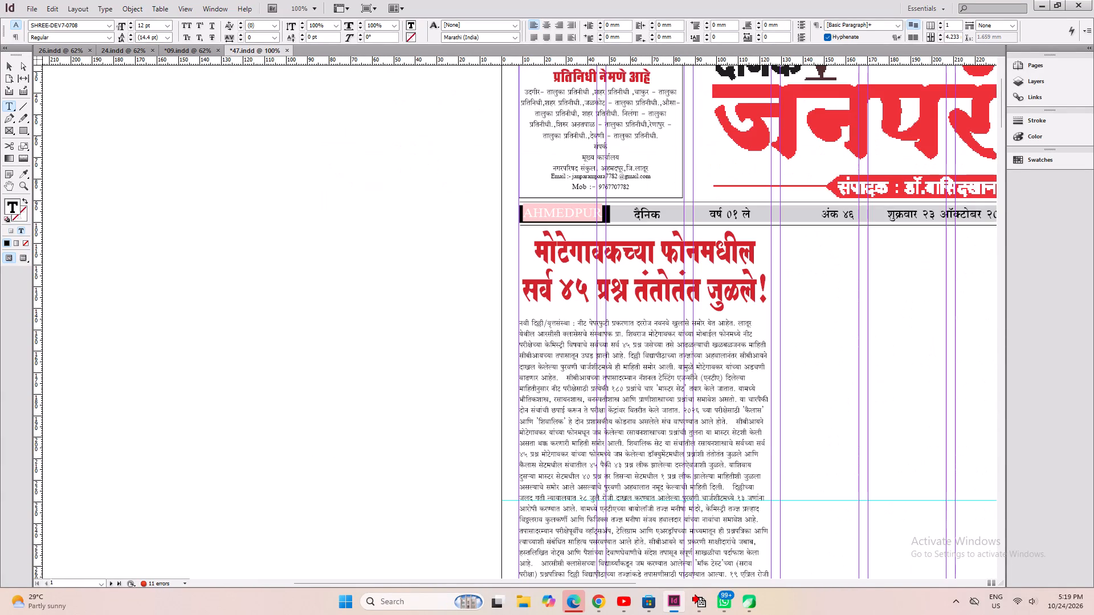
{"action": "key", "text": "Down"}
{"action": "key", "text": "ctrl+a"}
{"action": "key", "text": "ctrl+shift+j"}
{"action": "key", "text": "ctrl+alt+c"}
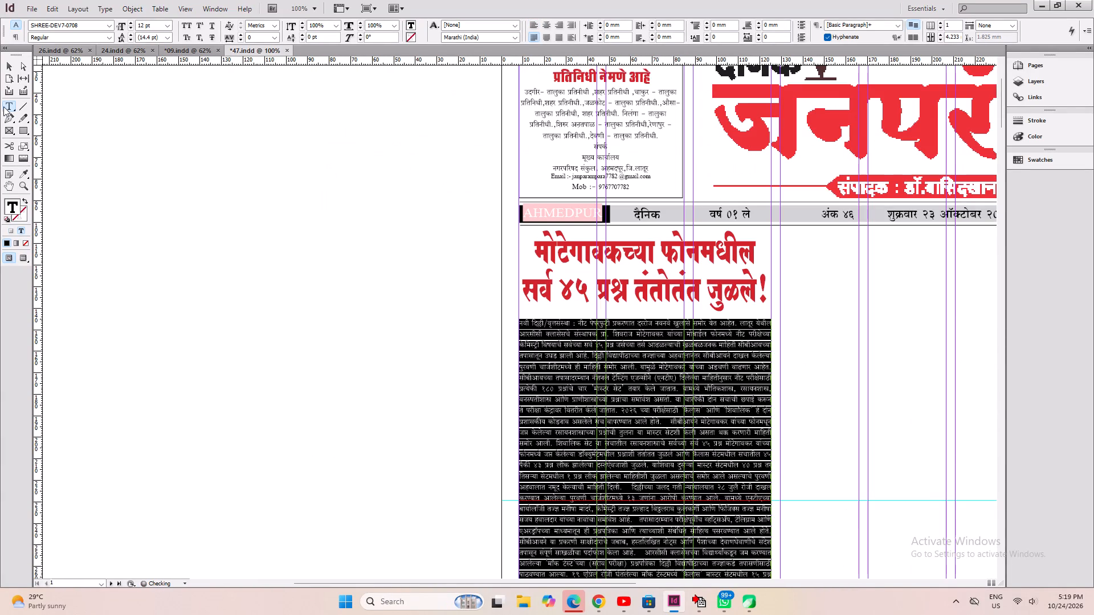
{"action": "left_click", "coordinate": [7, 67]}
{"action": "left_click", "coordinate": [570, 446]}
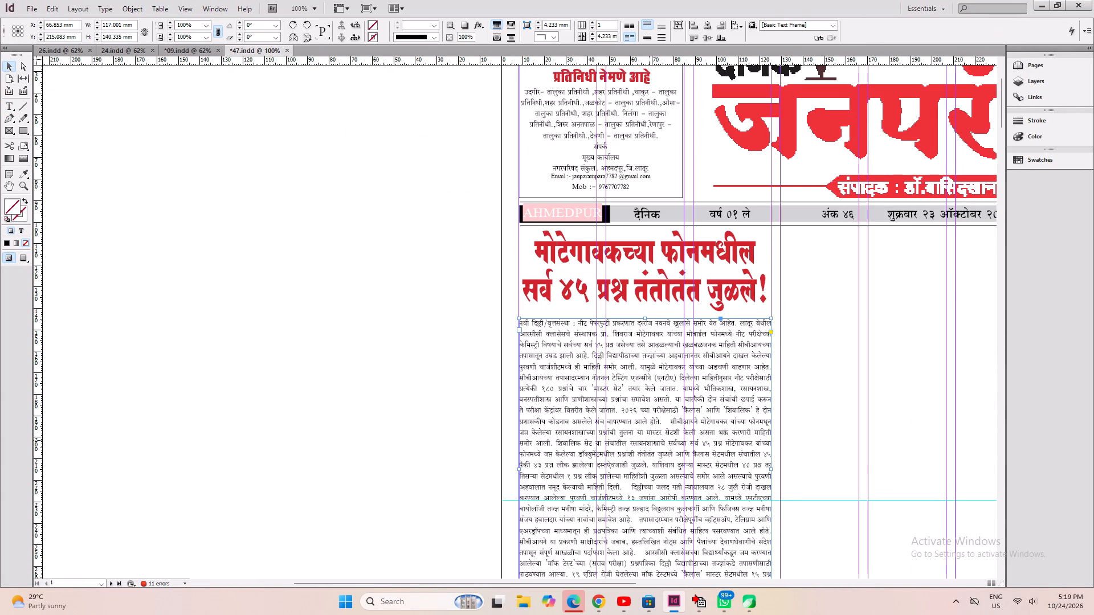
Set the article's body text frame to three columns and fit its height to the text.
{"action": "left_click", "coordinate": [662, 437], "text": "shift"}
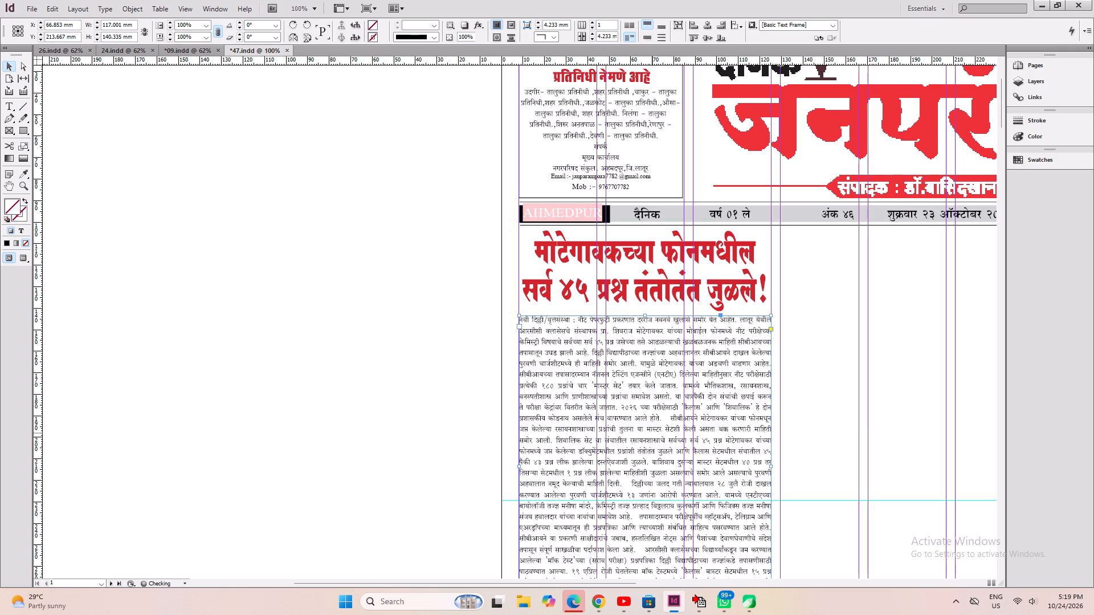
{"action": "left_click", "coordinate": [590, 24]}
{"action": "left_click", "coordinate": [590, 24]}
{"action": "key", "text": "ctrl+alt+c"}
Nudge the three-column body text frame slightly up, closer to the red headline.
{"action": "scroll", "coordinate": [870, 334], "scroll_direction": "down", "scroll_amount": 5}
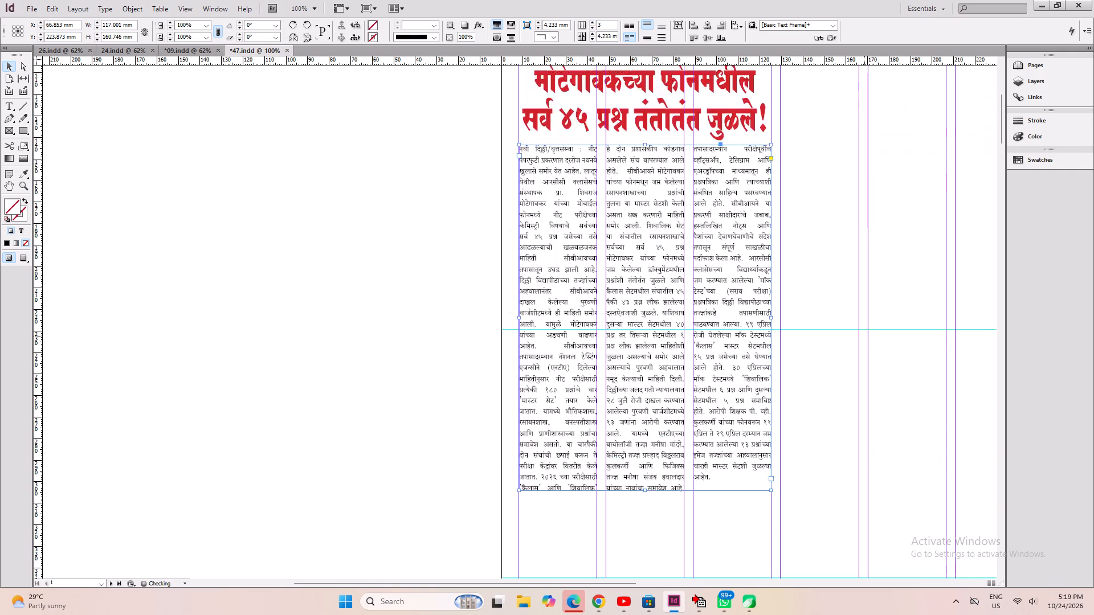
{"action": "scroll", "coordinate": [864, 337], "scroll_direction": "down", "scroll_amount": 2}
{"action": "key", "text": "Up"}
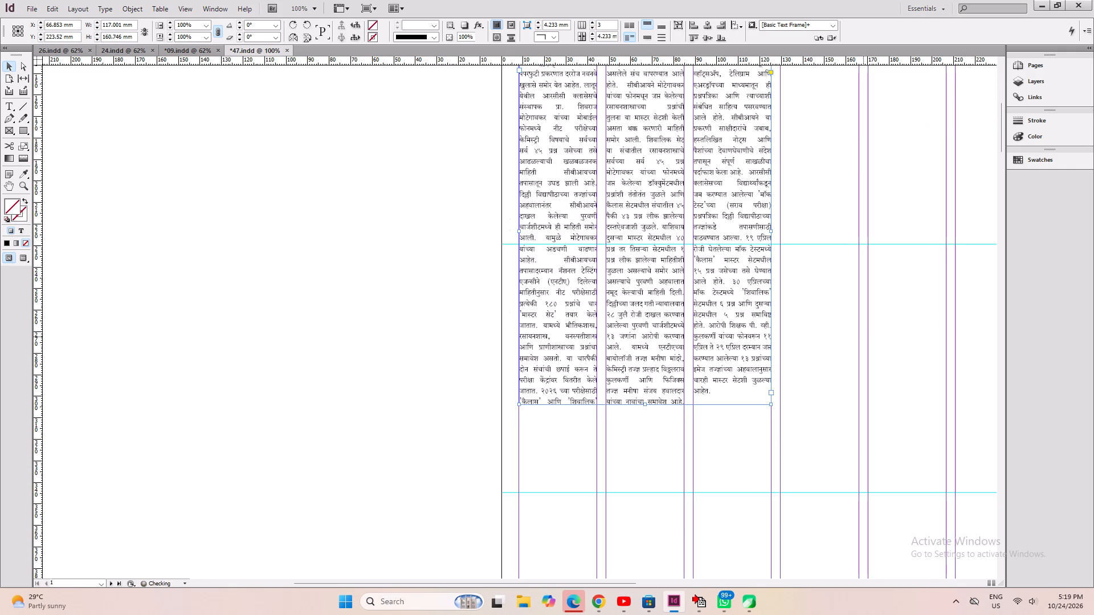
{"action": "key", "text": "Up"}
{"action": "key", "text": "Up"}
{"action": "key", "text": "Up"}
{"action": "scroll", "coordinate": [824, 366], "scroll_direction": "up", "scroll_amount": 3}
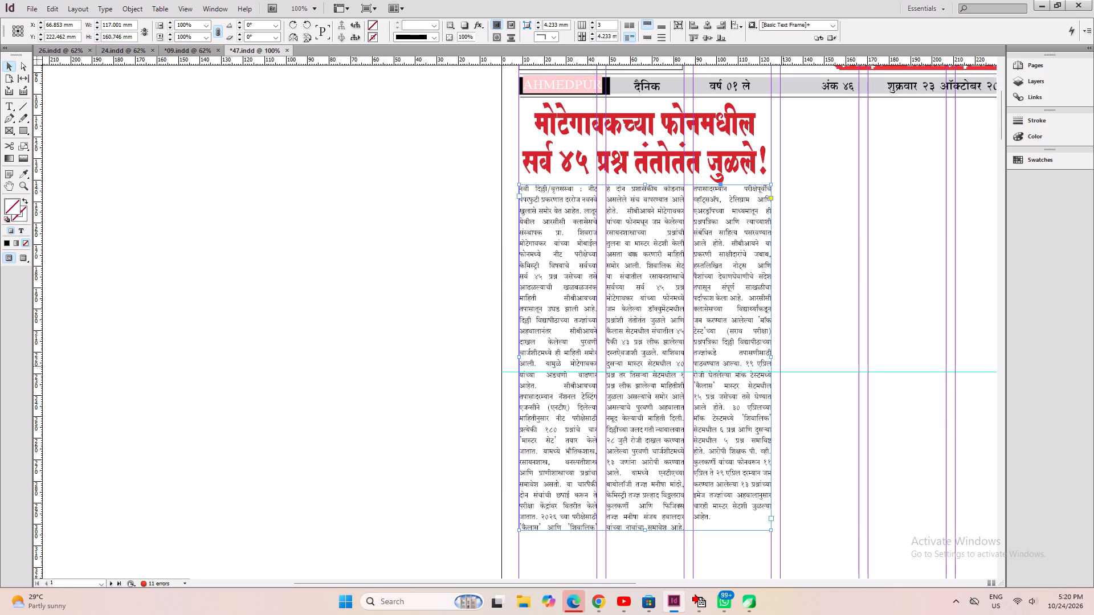
{"action": "key", "text": "Down"}
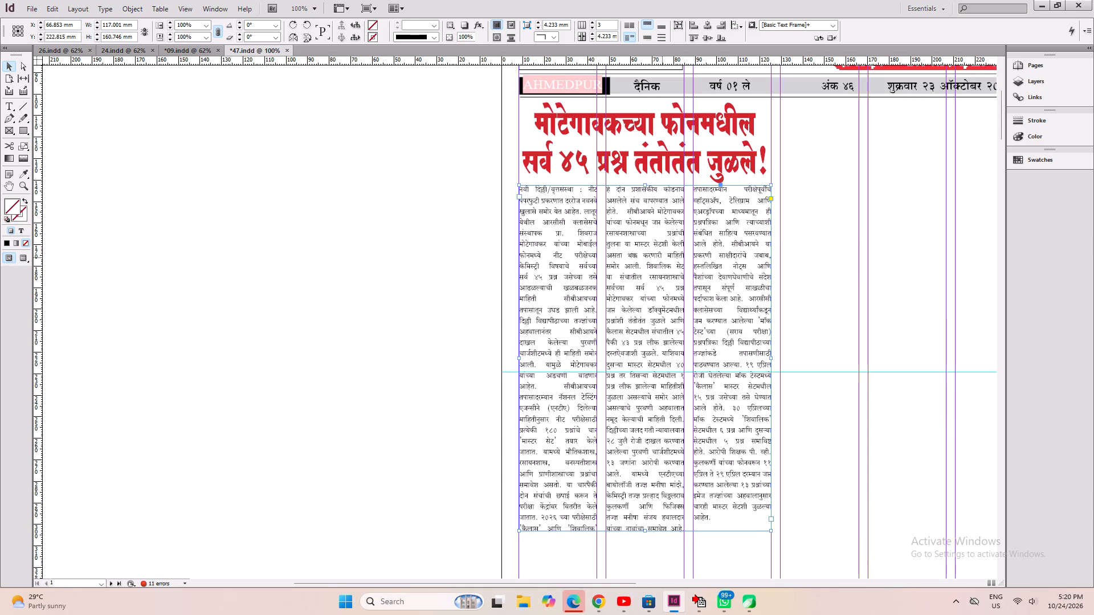
Shorten the red headline's frame to about 28 mm high so its two lines sit closer together.
{"action": "left_click", "coordinate": [663, 157]}
{"action": "left_click_drag", "start_coordinate": [646, 173], "coordinate": [645, 162], "text": "ctrl"}
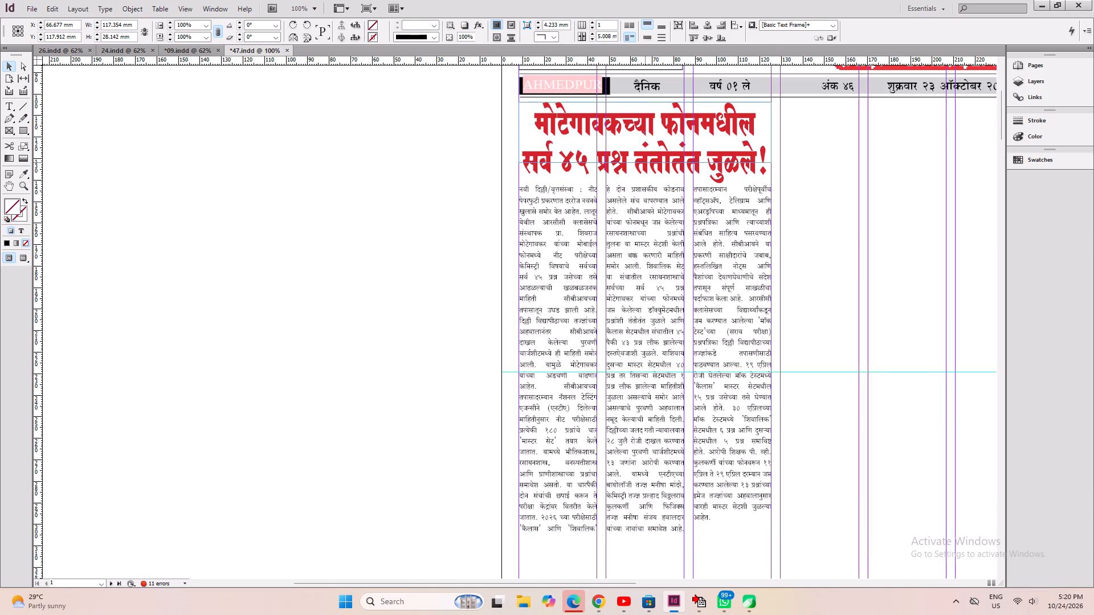
Move the body text frame up to close the gap beneath the headline, and save the document.
{"action": "left_click", "coordinate": [659, 251]}
{"action": "key", "text": "shift+Up"}
{"action": "key", "text": "shift+Up"}
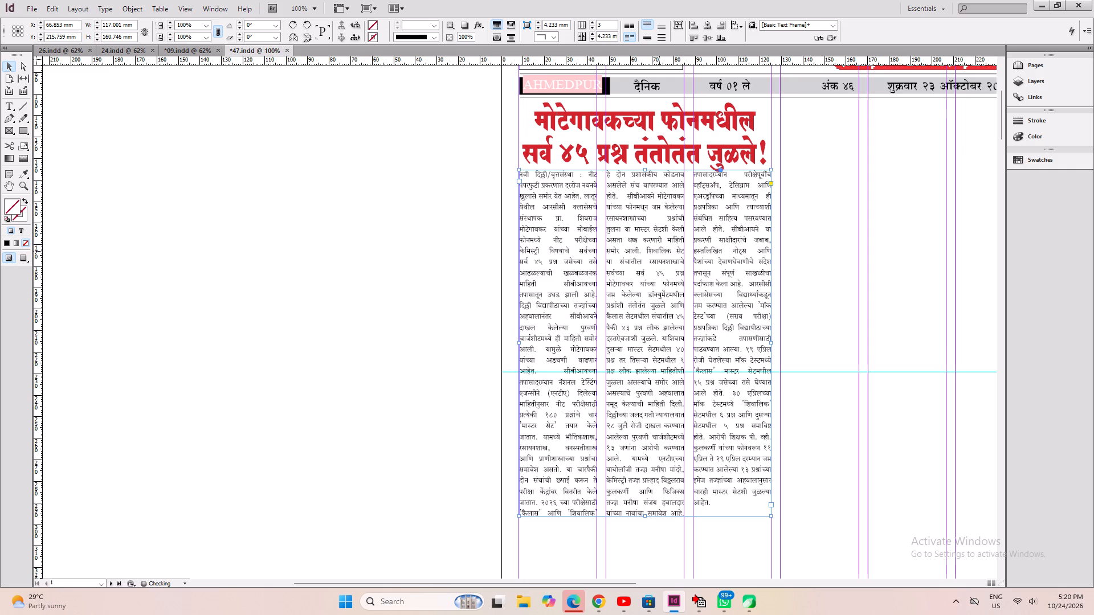
{"action": "key", "text": "Down"}
{"action": "key", "text": "Down"}
{"action": "key", "text": "Down"}
{"action": "key", "text": "Down"}
{"action": "key", "text": "ctrl+s"}
{"action": "key", "text": "ctrl+s"}
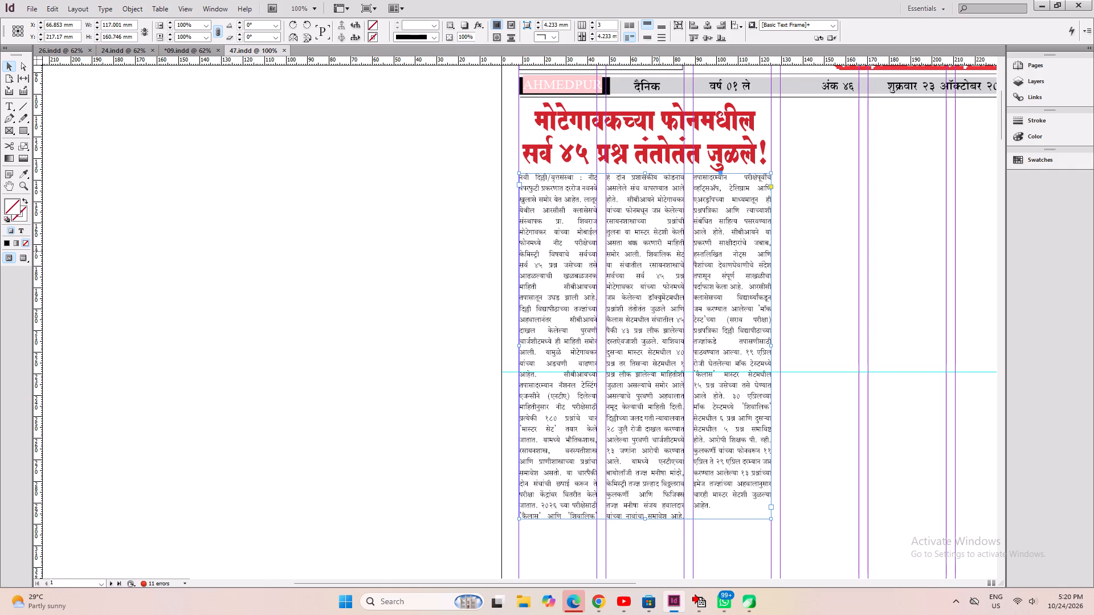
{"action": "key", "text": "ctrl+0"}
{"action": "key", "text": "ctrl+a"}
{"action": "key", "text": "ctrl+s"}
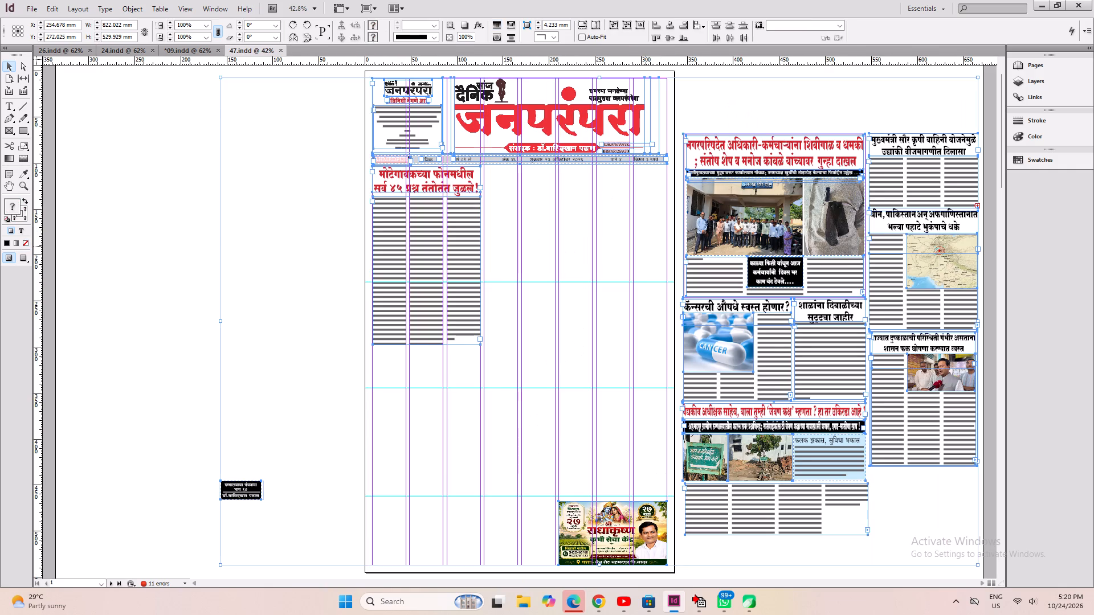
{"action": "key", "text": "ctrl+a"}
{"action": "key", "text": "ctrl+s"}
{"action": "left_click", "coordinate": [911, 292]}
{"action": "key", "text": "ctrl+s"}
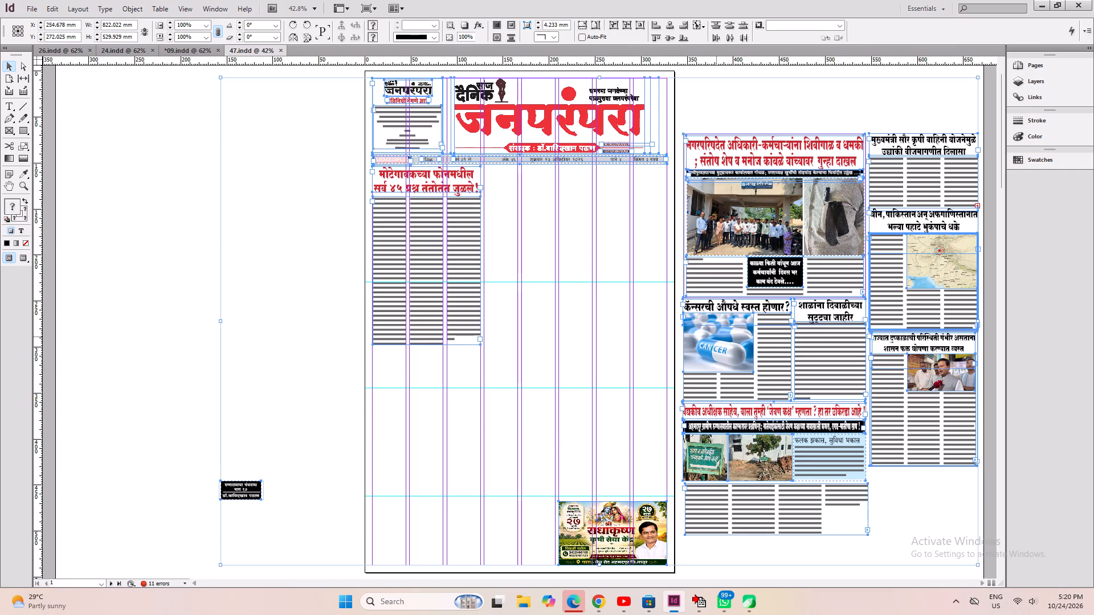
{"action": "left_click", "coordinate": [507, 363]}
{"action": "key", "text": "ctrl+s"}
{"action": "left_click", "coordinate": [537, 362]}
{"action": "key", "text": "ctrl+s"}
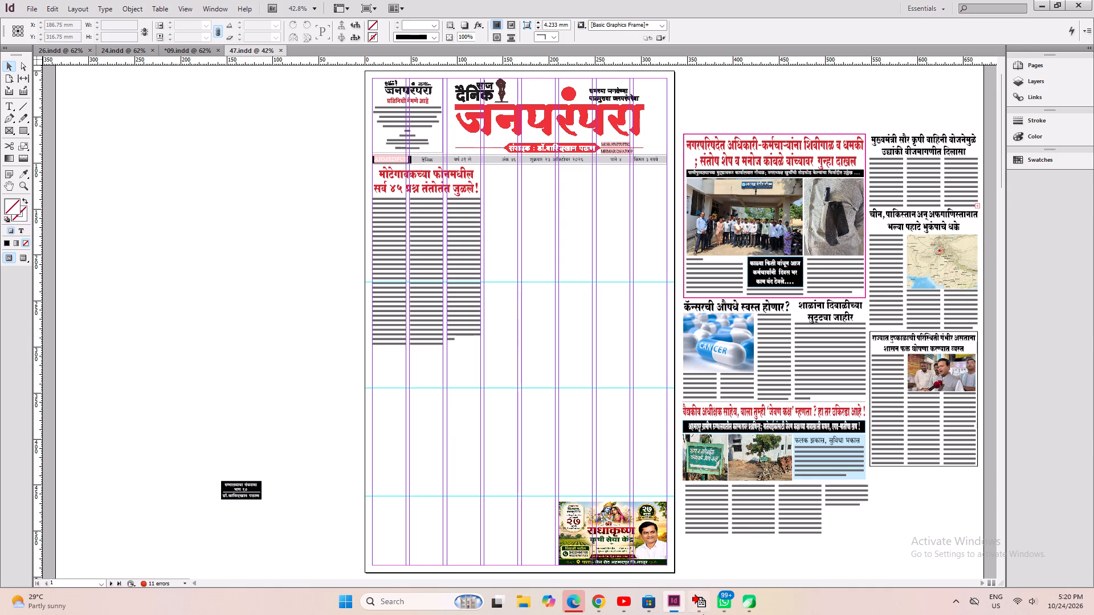
Switch to the Sarathi Samachar article window in Chrome and snip the photo below the grey subheading.
{"action": "double_click", "coordinate": [600, 604]}
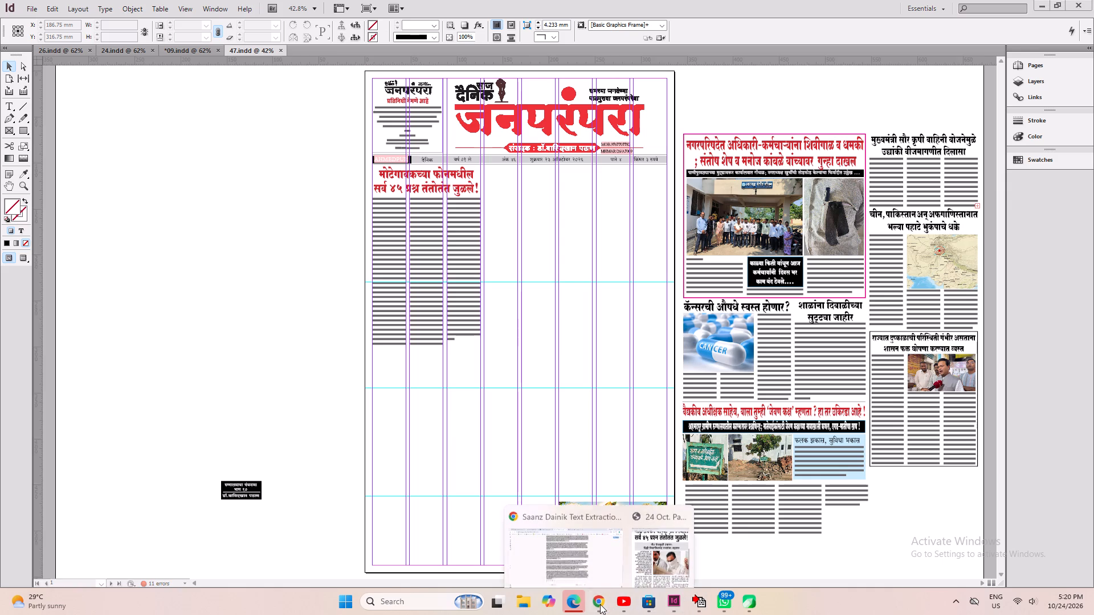
{"action": "left_click", "coordinate": [564, 528]}
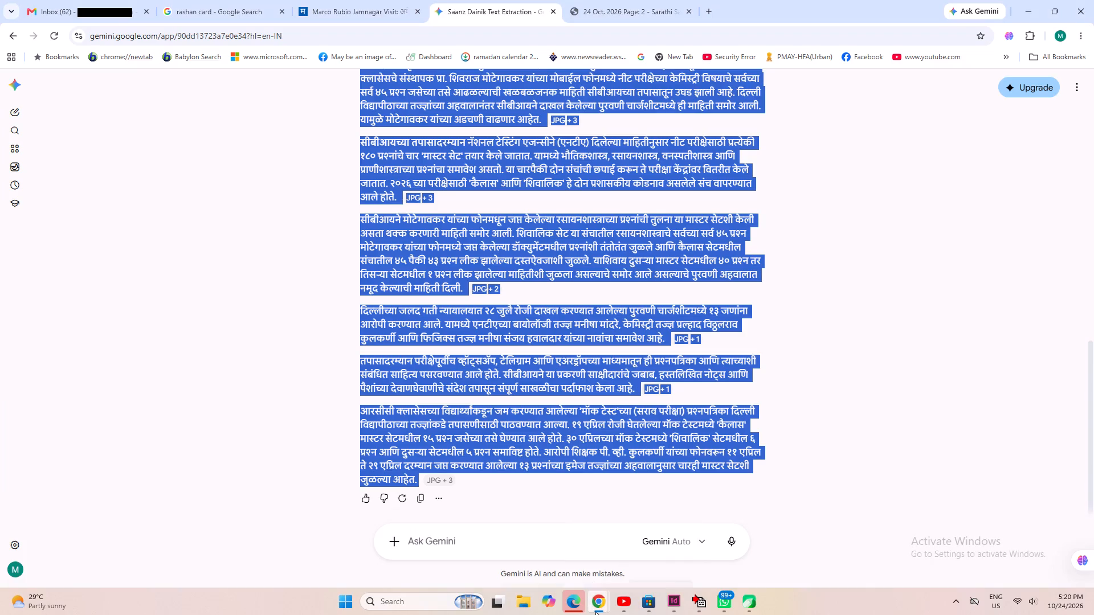
{"action": "left_click", "coordinate": [597, 611]}
{"action": "left_click", "coordinate": [656, 564]}
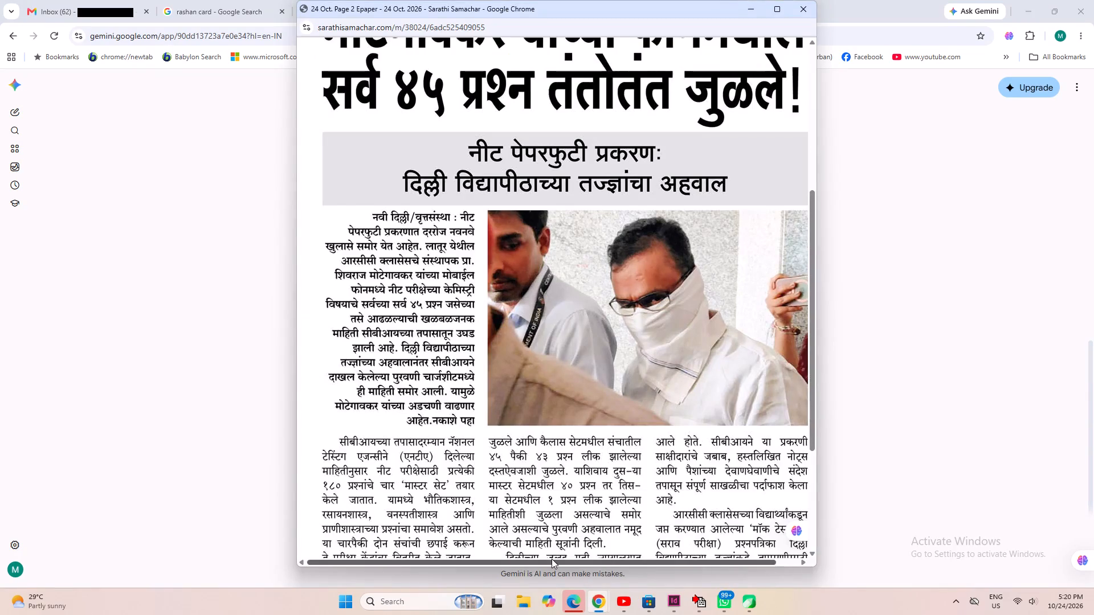
{"action": "left_click_drag", "start_coordinate": [552, 559], "coordinate": [605, 561]}
{"action": "key", "text": "shift+super+s"}
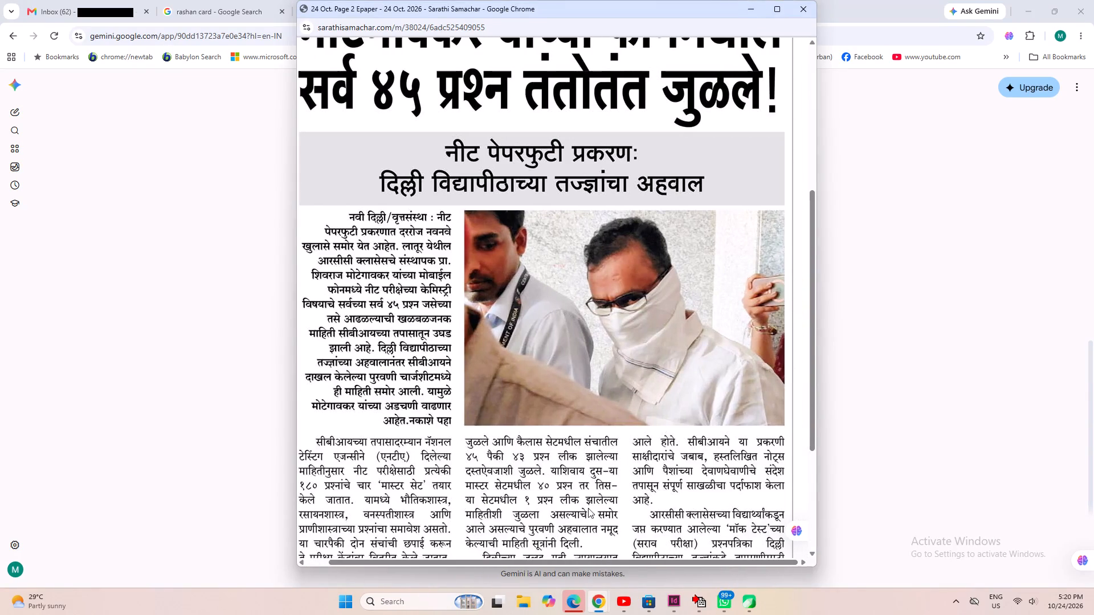
{"action": "left_click_drag", "start_coordinate": [464, 210], "coordinate": [778, 412]}
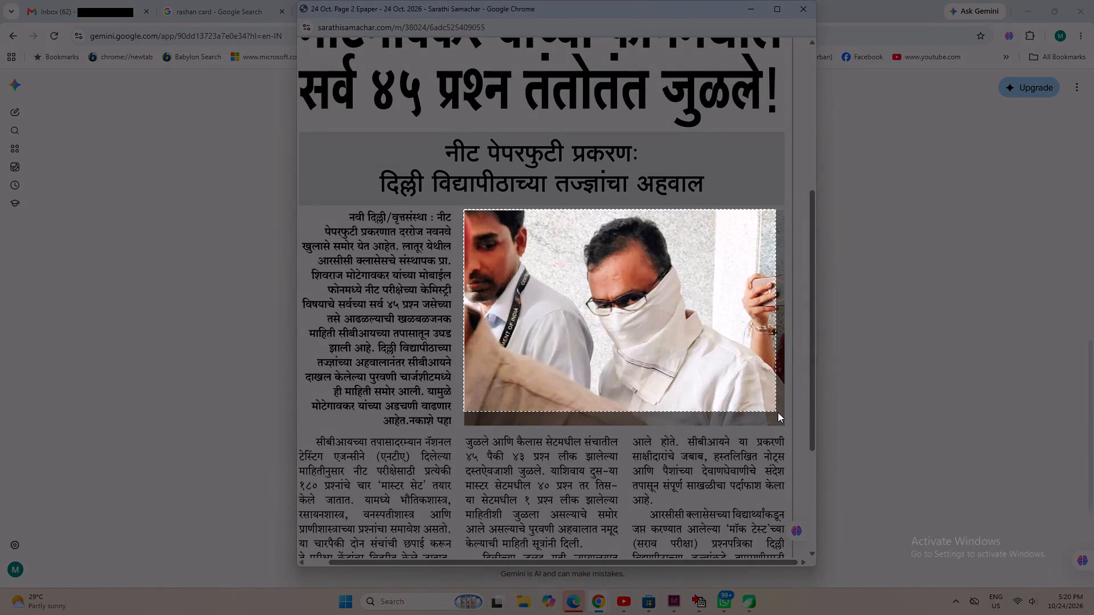
{"action": "left_click_drag", "start_coordinate": [778, 412], "coordinate": [775, 428]}
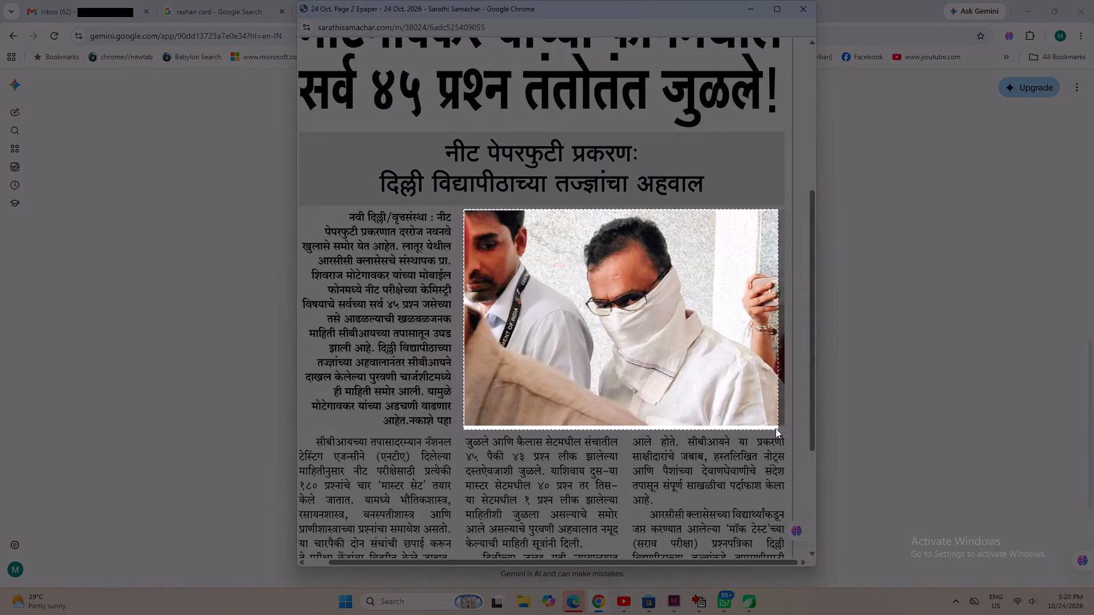
{"action": "left_click_drag", "start_coordinate": [775, 428], "coordinate": [782, 423]}
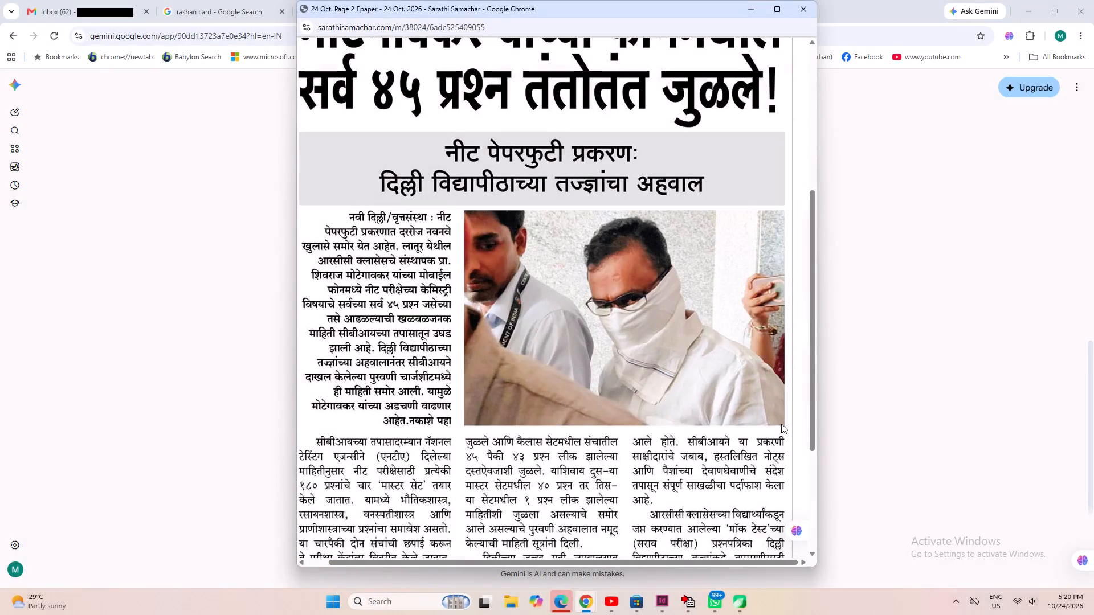
Paste the snipped photo into 47.indd and align it directly below the red headline at the first column's edge.
{"action": "left_click", "coordinate": [673, 605]}
{"action": "right_click", "coordinate": [203, 221]}
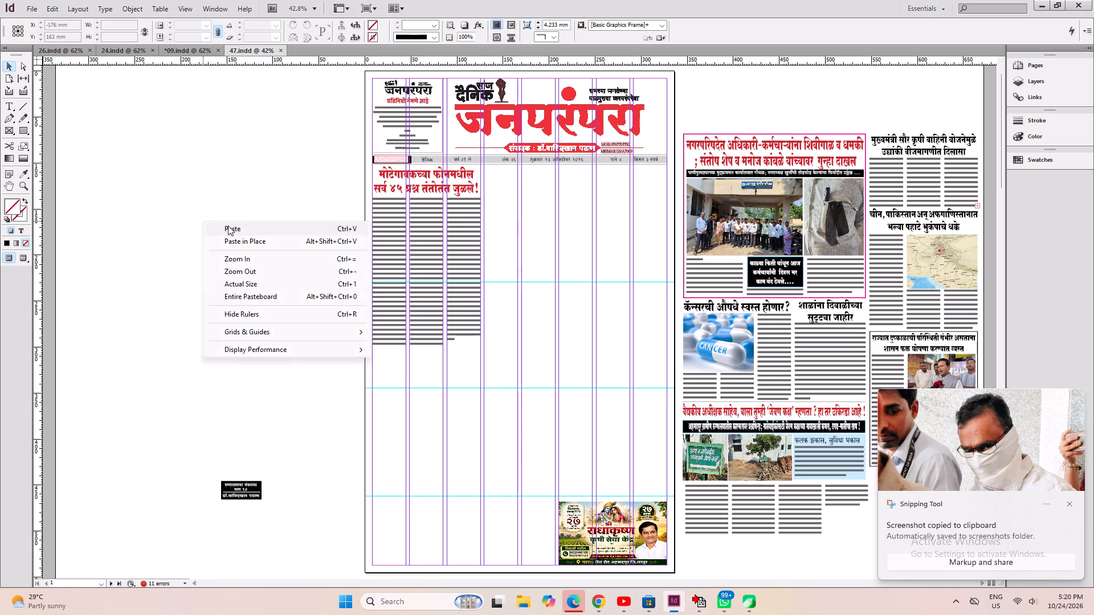
{"action": "left_click", "coordinate": [229, 225]}
{"action": "key", "text": "ctrl+1"}
{"action": "scroll", "coordinate": [556, 462], "scroll_direction": "up", "scroll_amount": 3}
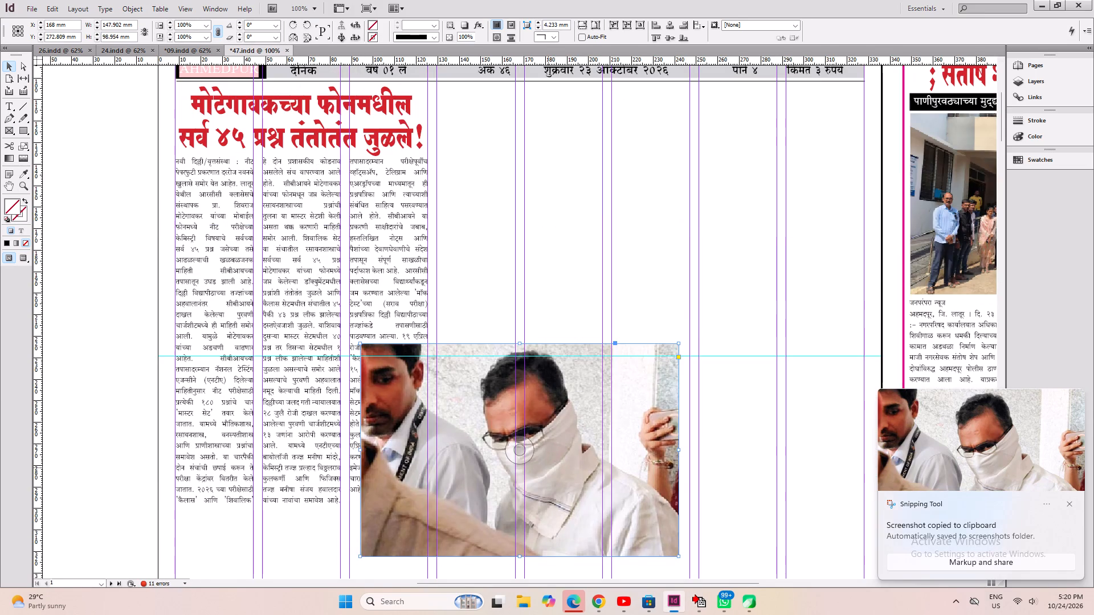
{"action": "left_click_drag", "start_coordinate": [555, 468], "coordinate": [369, 280]}
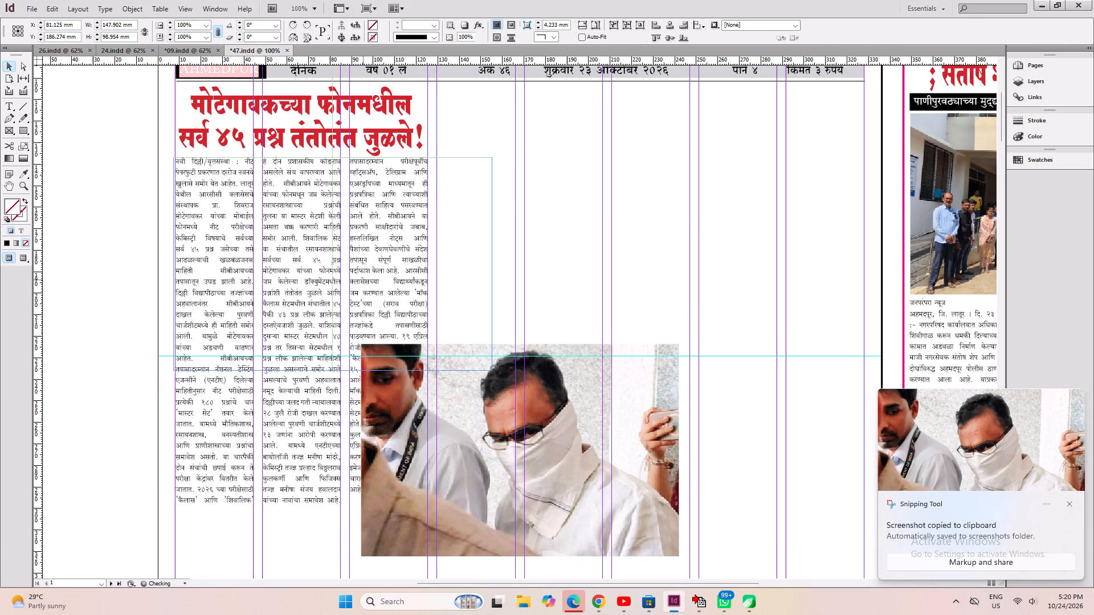
{"action": "key", "text": "Right"}
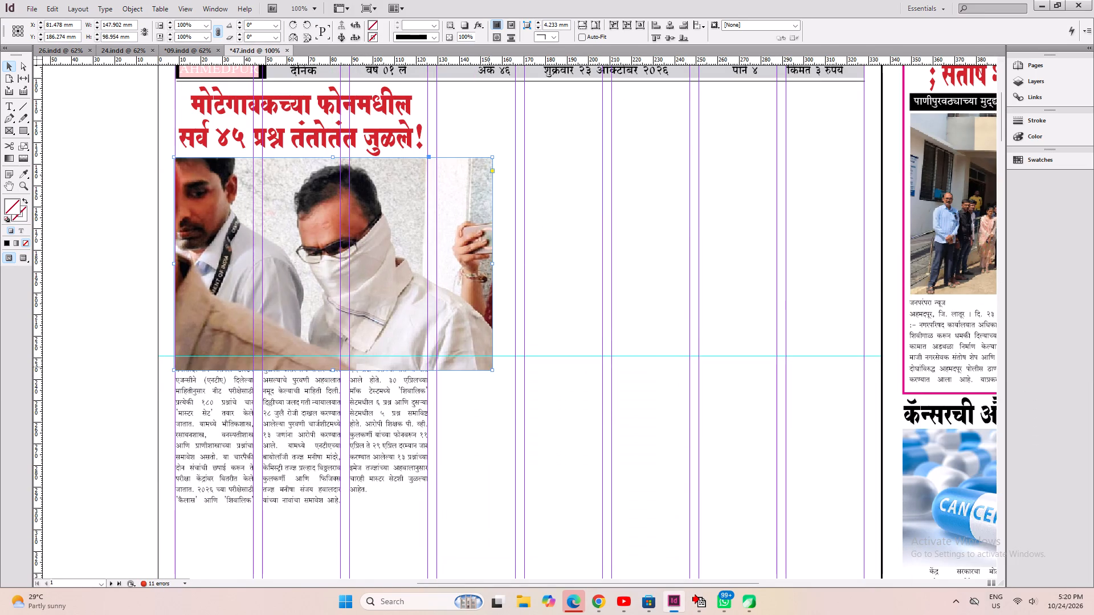
Scale the photo down to about 77 mm wide and 52 mm high, spanning the first two columns.
{"action": "left_click_drag", "start_coordinate": [491, 372], "coordinate": [342, 227], "text": "ctrl+shift"}
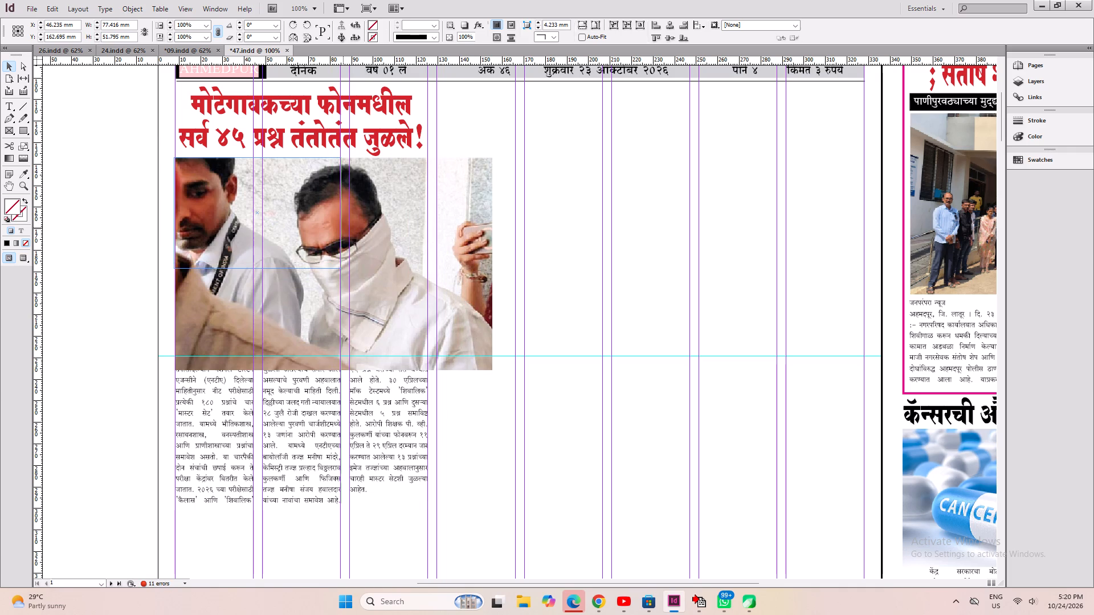
Wrap the article's text around the photo's bounding box.
{"action": "key", "text": "ctrl+alt+w"}
{"action": "left_click", "coordinate": [579, 263]}
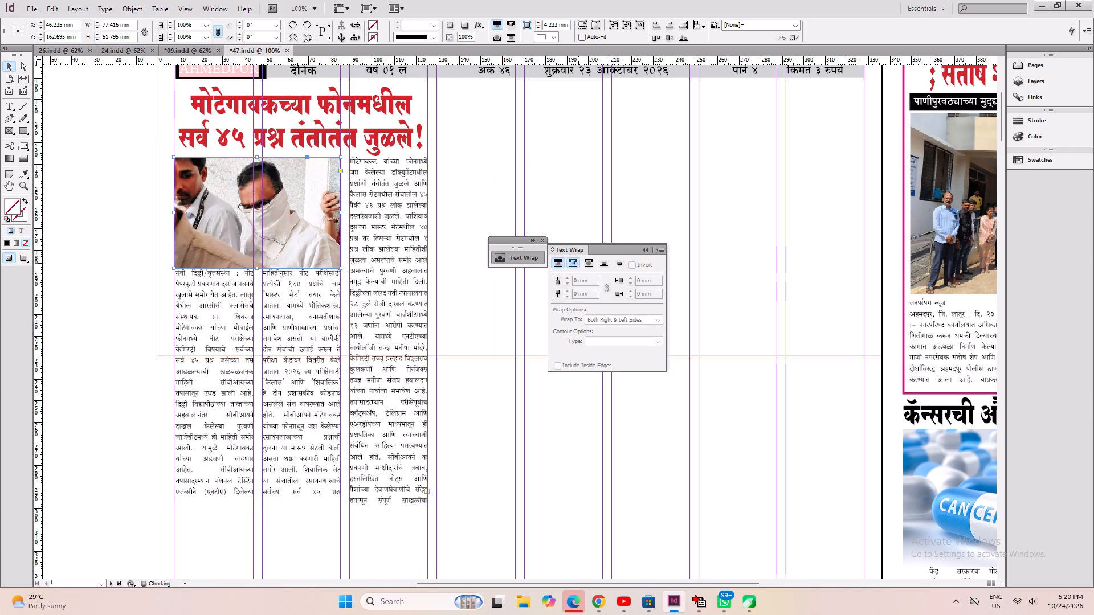
{"action": "left_click", "coordinate": [540, 243]}
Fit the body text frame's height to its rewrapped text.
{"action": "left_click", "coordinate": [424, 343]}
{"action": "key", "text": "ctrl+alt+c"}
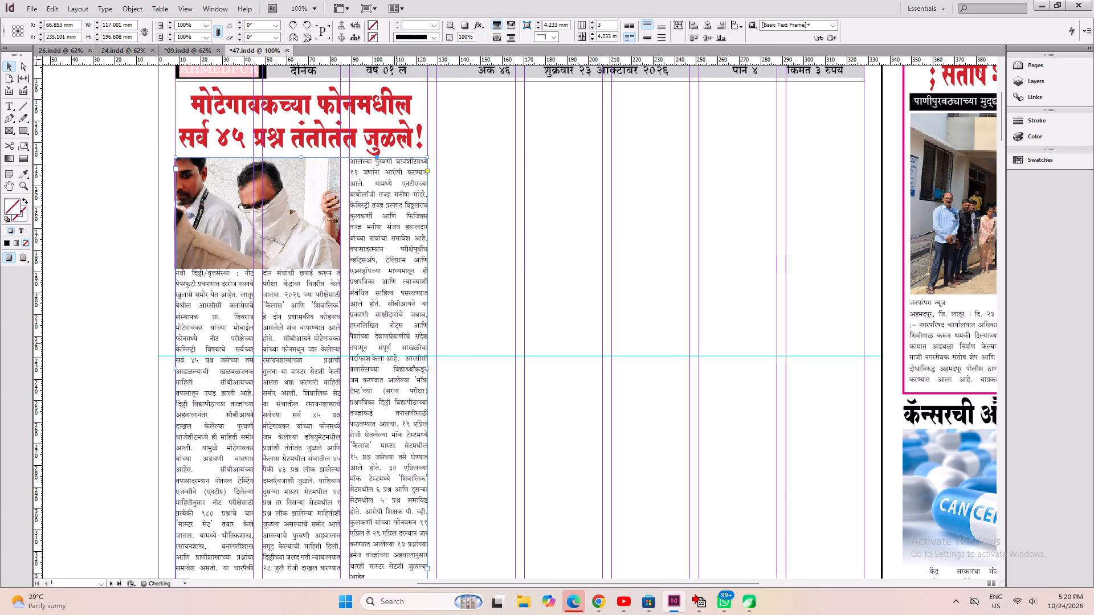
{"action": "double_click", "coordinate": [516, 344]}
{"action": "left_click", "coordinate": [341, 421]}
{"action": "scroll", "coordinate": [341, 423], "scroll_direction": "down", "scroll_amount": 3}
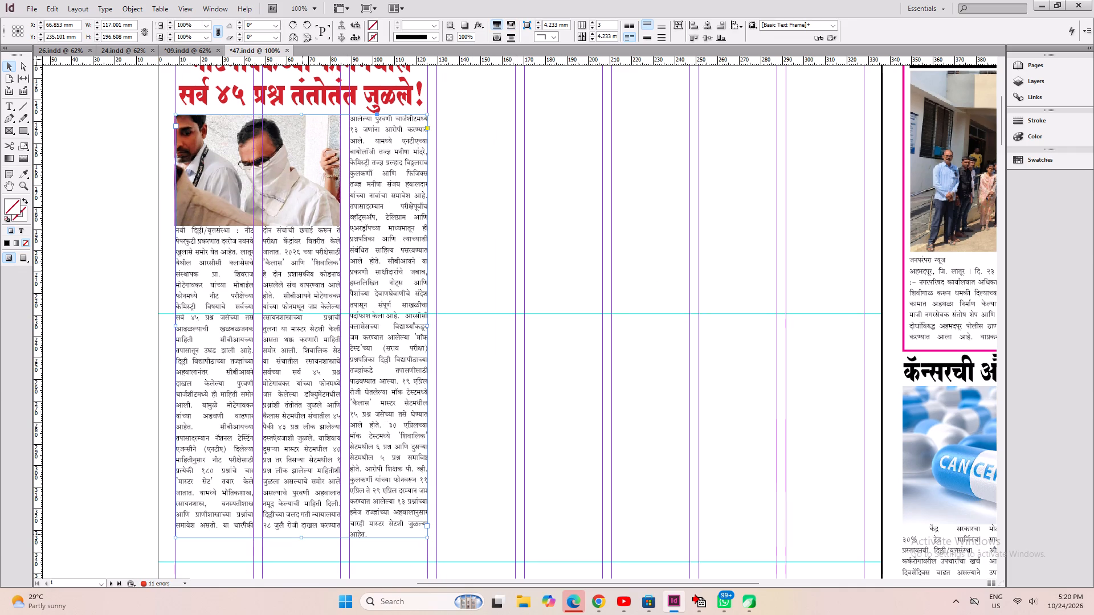
Shorten the body text frame to about 105 mm high and save the document.
{"action": "left_click_drag", "start_coordinate": [301, 536], "coordinate": [282, 368]}
{"action": "key", "text": "ctrl+s"}
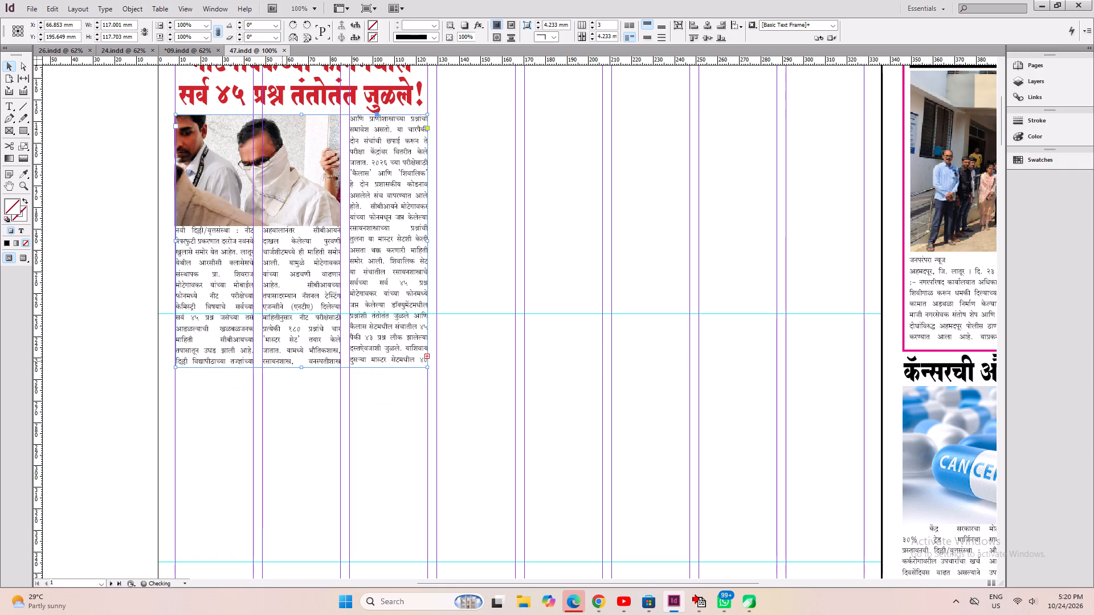
{"action": "key", "text": "ctrl+0"}
{"action": "key", "text": "ctrl+a"}
{"action": "key", "text": "ctrl+s"}
{"action": "left_click", "coordinate": [354, 387]}
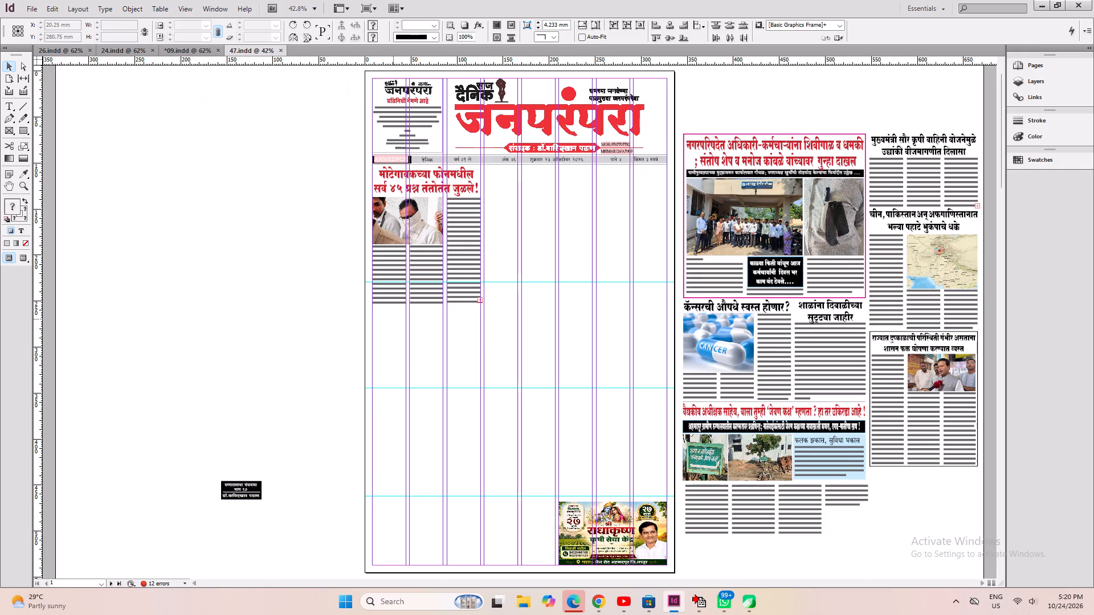
{"action": "left_click", "coordinate": [409, 305]}
{"action": "left_click_drag", "start_coordinate": [428, 306], "coordinate": [424, 292]}
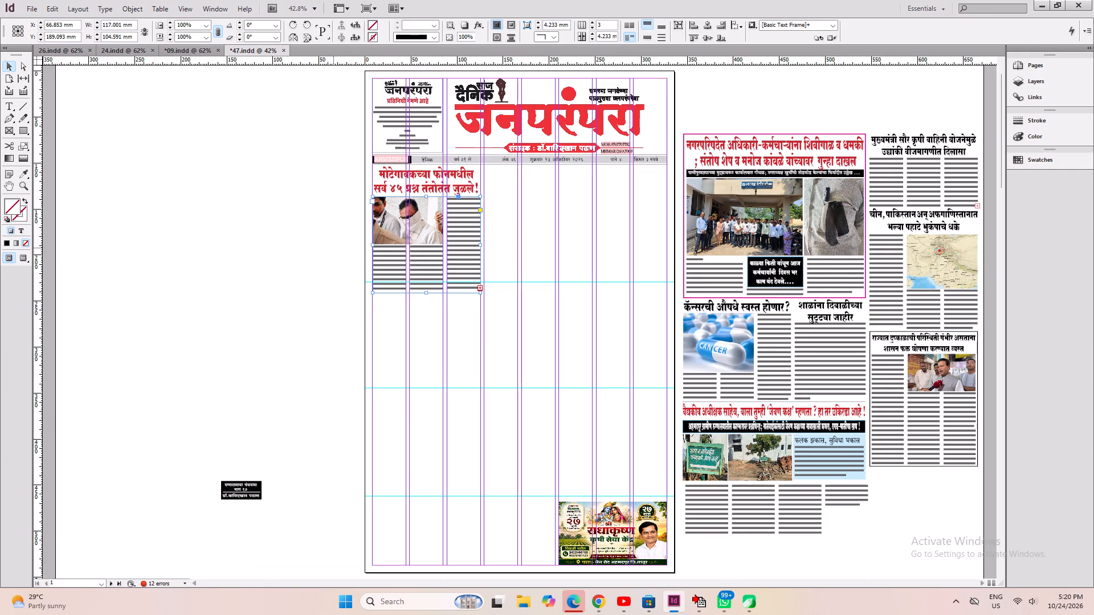
{"action": "scroll", "coordinate": [340, 286], "scroll_direction": "down", "scroll_amount": 6}
{"action": "key", "text": "ctrl+s"}
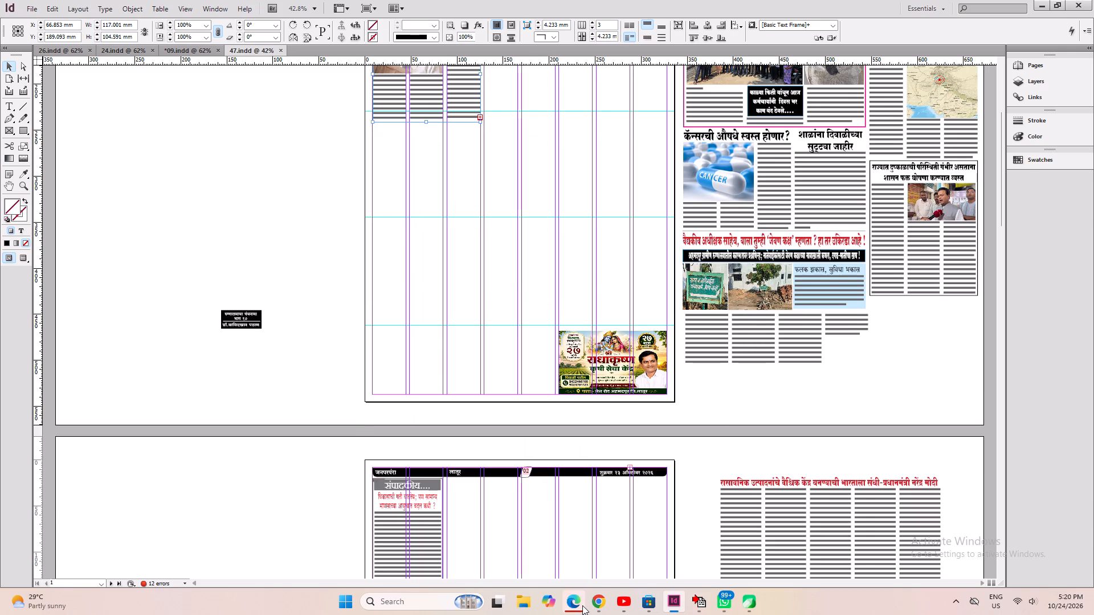
In Edge, close the YouTube and DISHA.pdf tabs and dismiss the notification request on the Aapla Mahanagar editorial page.
{"action": "left_click", "coordinate": [582, 605]}
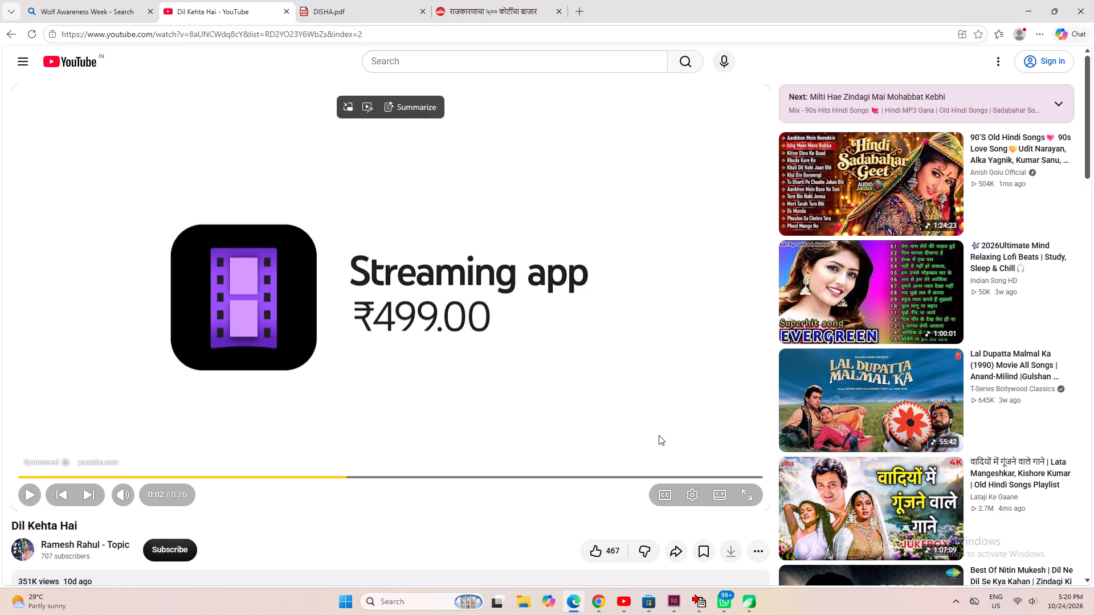
{"action": "left_click", "coordinate": [287, 11]}
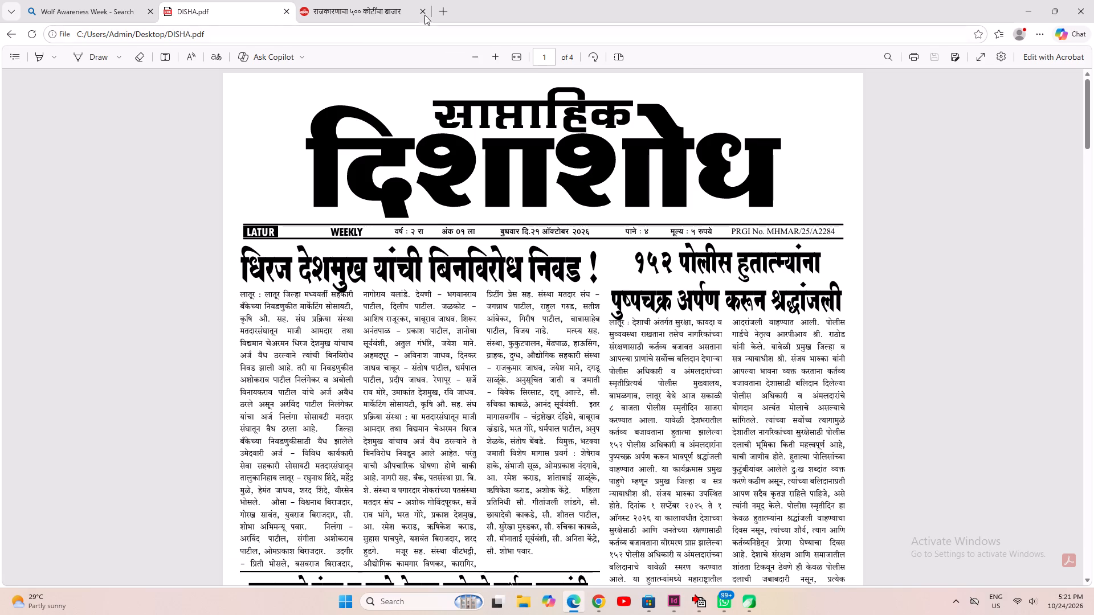
{"action": "left_click", "coordinate": [284, 12]}
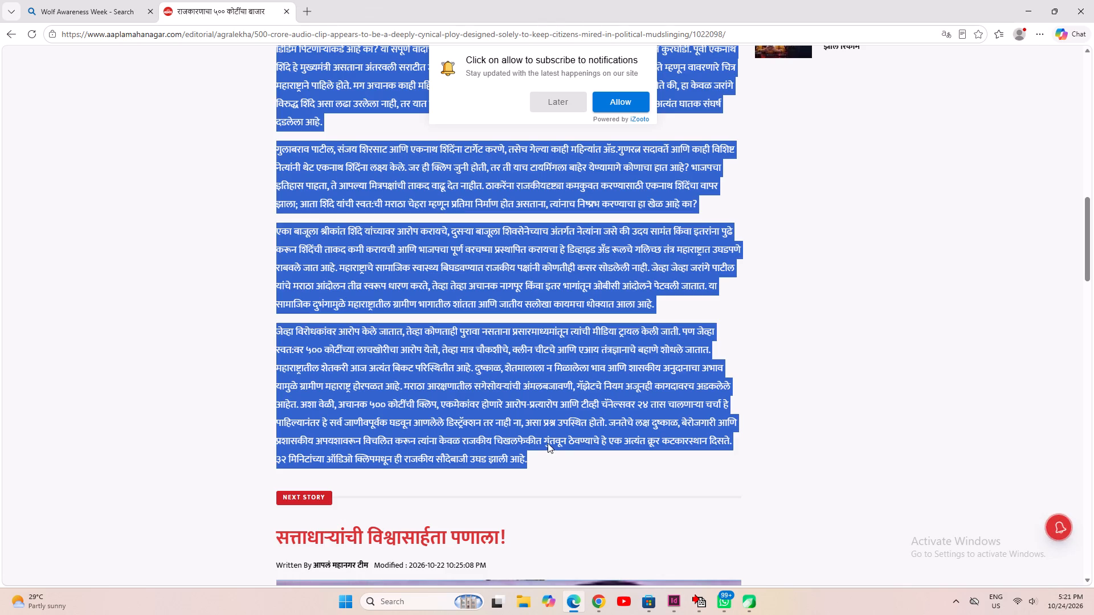
{"action": "left_click", "coordinate": [553, 97]}
{"action": "scroll", "coordinate": [730, 486], "scroll_direction": "down", "scroll_amount": 5}
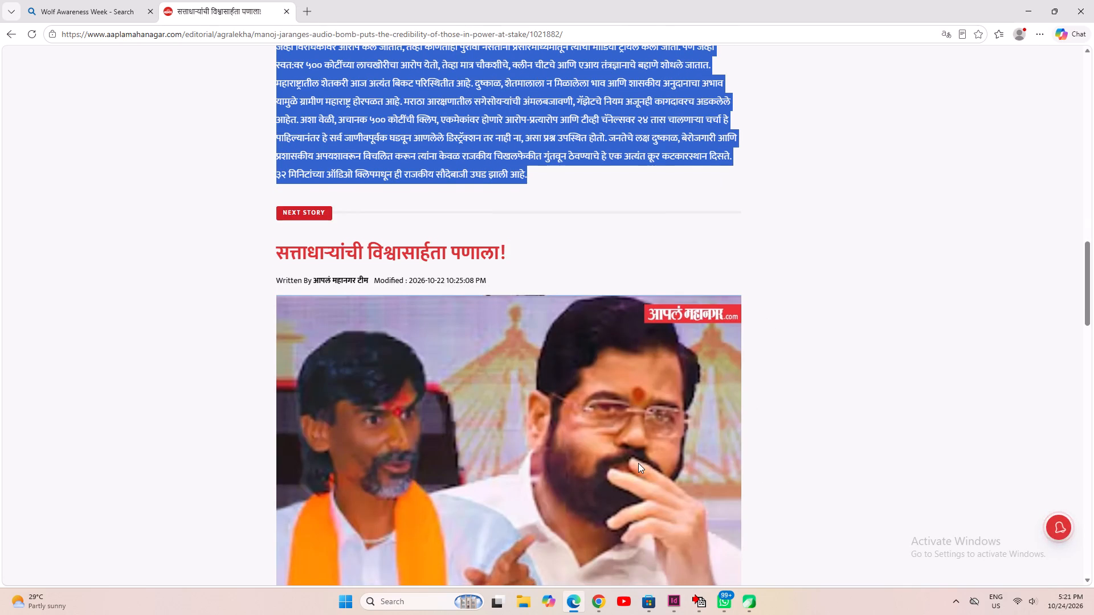
{"action": "scroll", "coordinate": [638, 463], "scroll_direction": "up", "scroll_amount": 3}
Return to InDesign and bring up the open Chrome windows to go back to the source article.
{"action": "left_click", "coordinate": [676, 606]}
{"action": "left_click", "coordinate": [603, 603]}
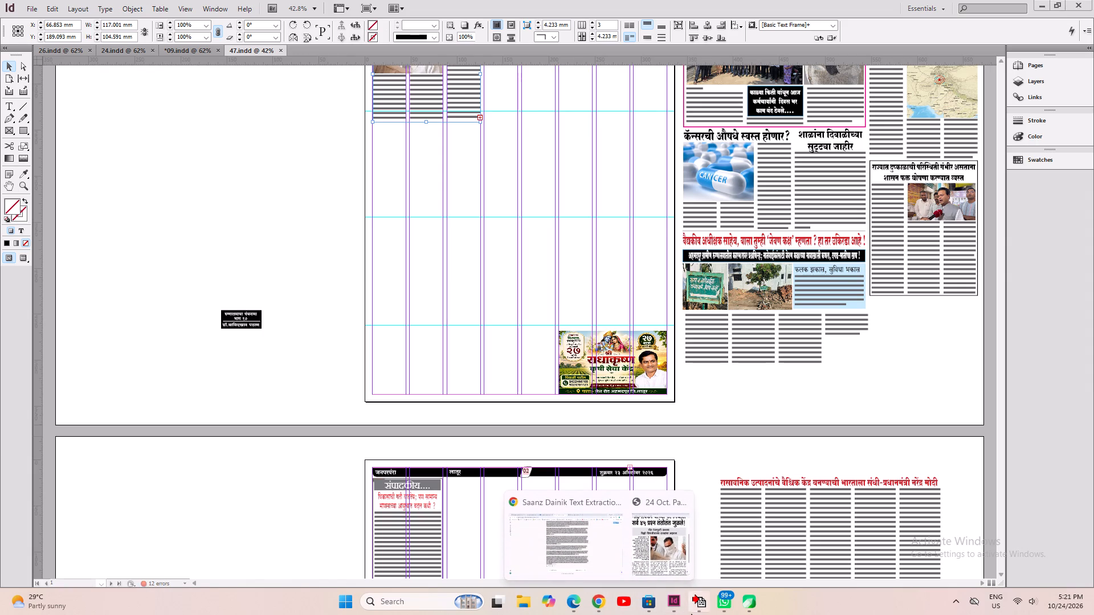